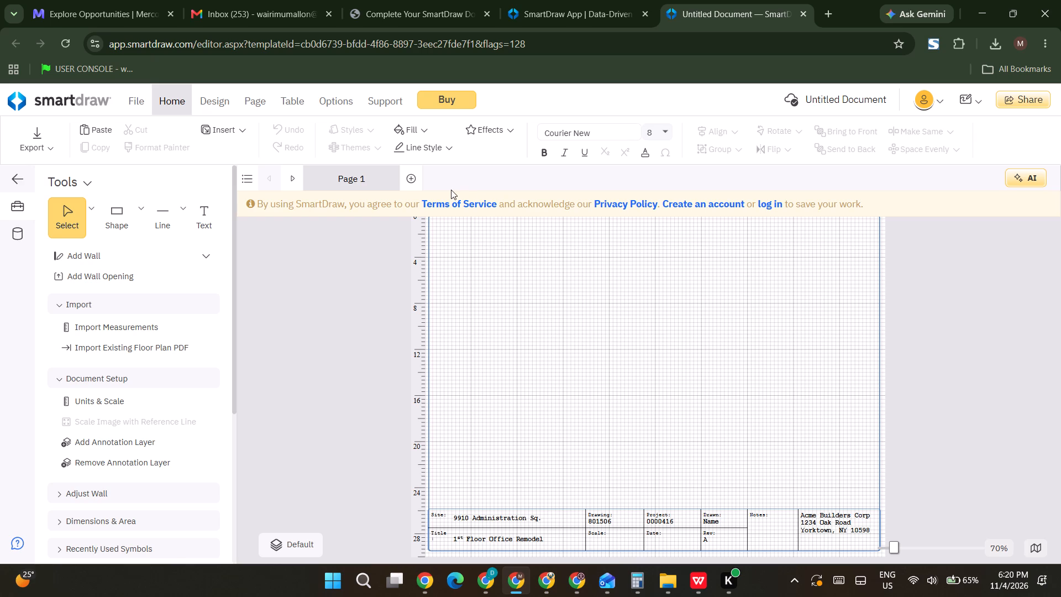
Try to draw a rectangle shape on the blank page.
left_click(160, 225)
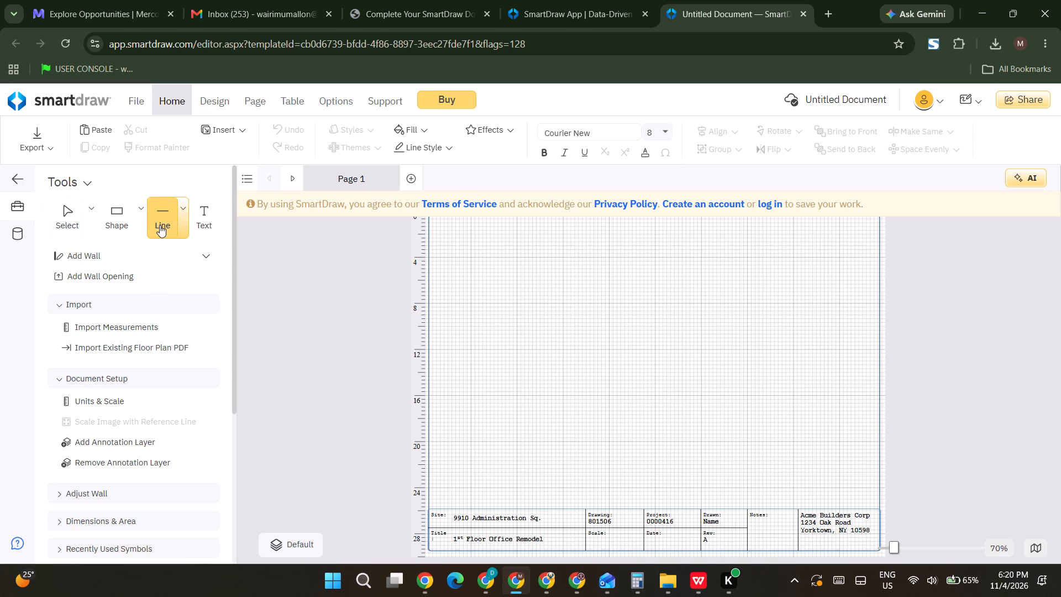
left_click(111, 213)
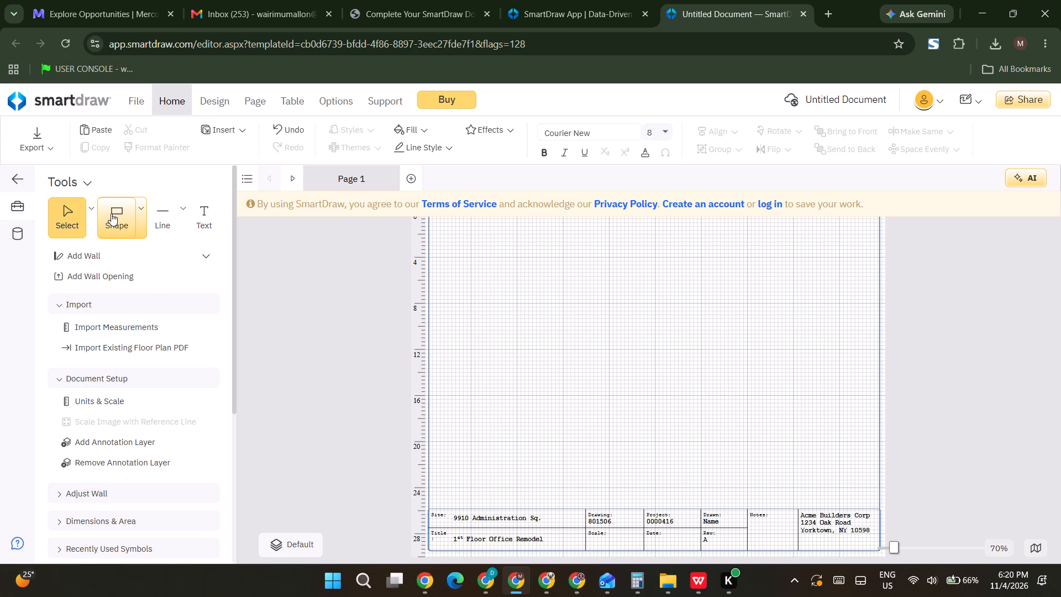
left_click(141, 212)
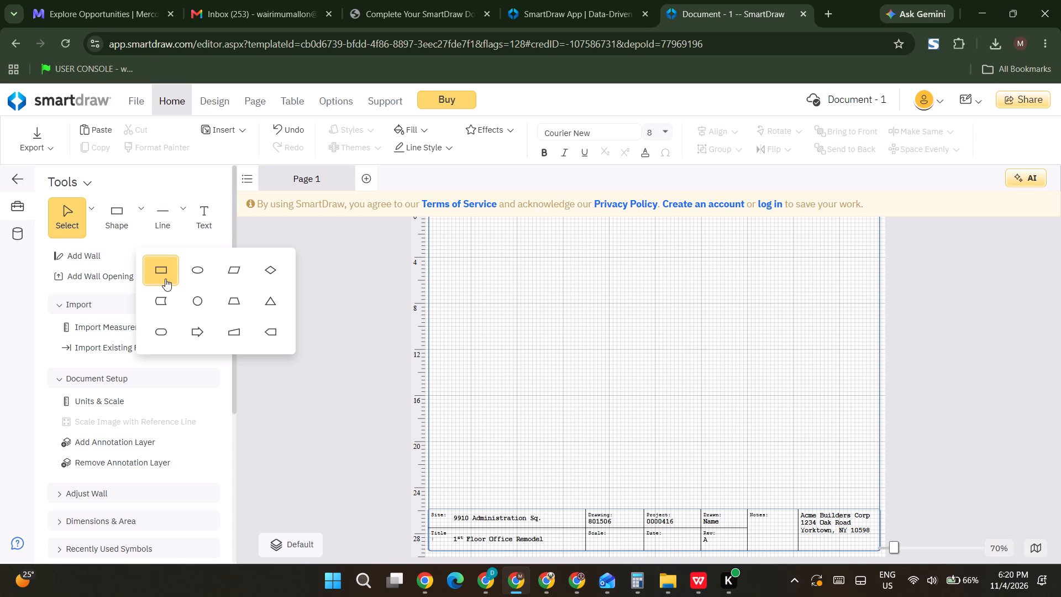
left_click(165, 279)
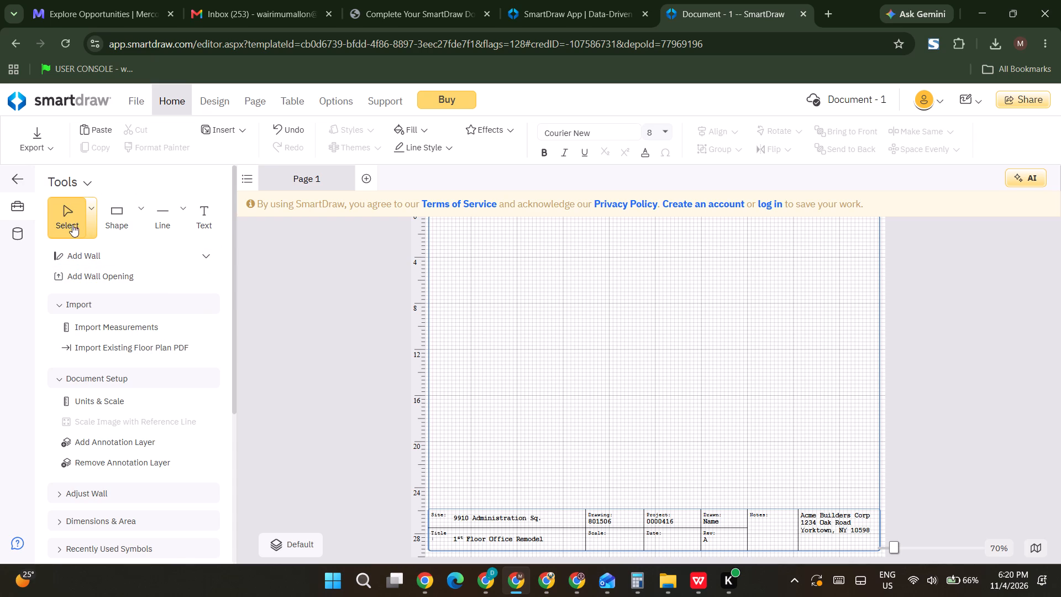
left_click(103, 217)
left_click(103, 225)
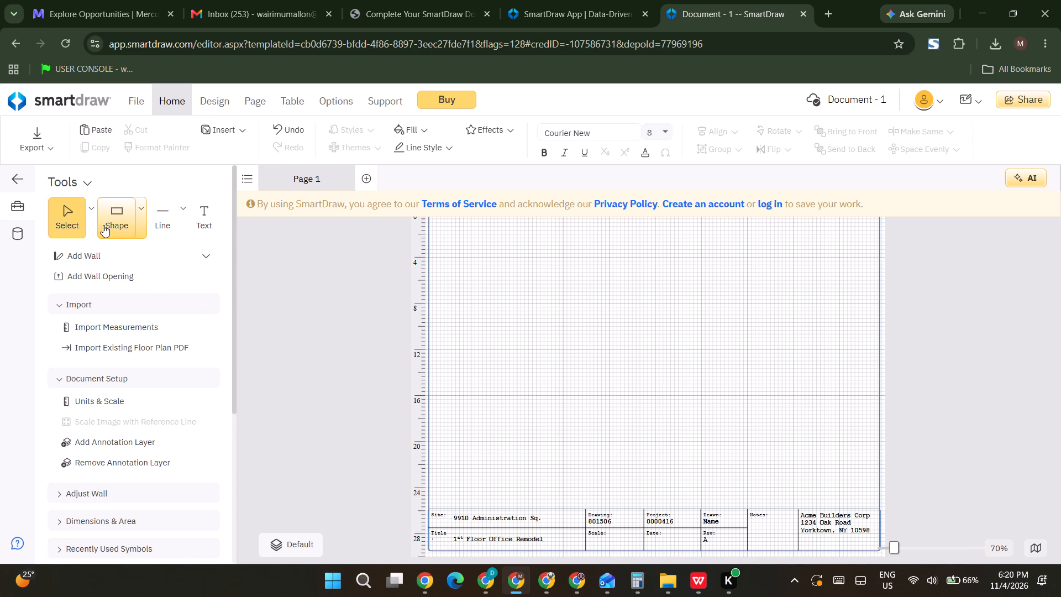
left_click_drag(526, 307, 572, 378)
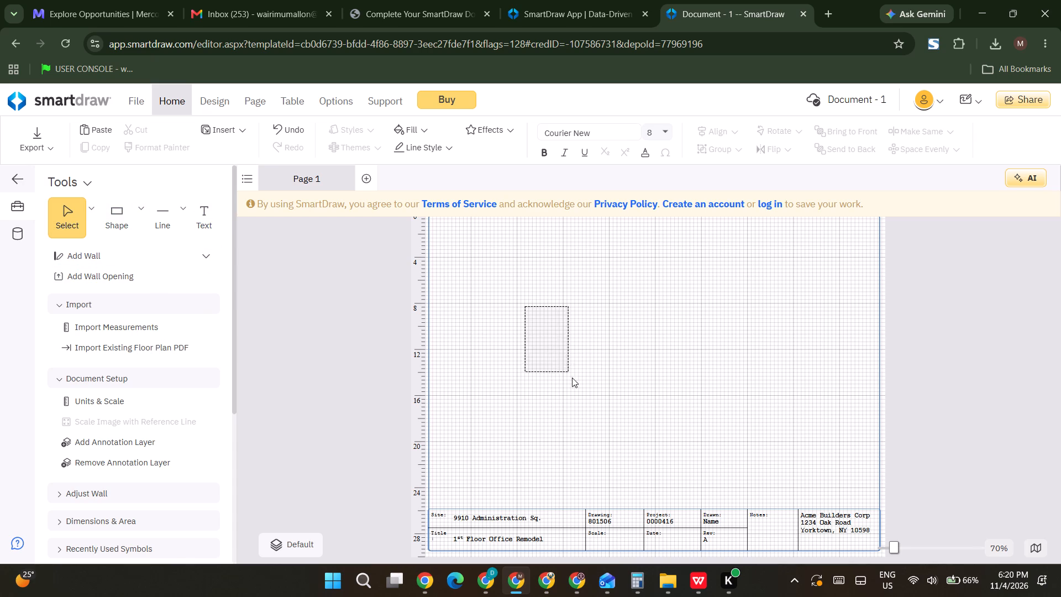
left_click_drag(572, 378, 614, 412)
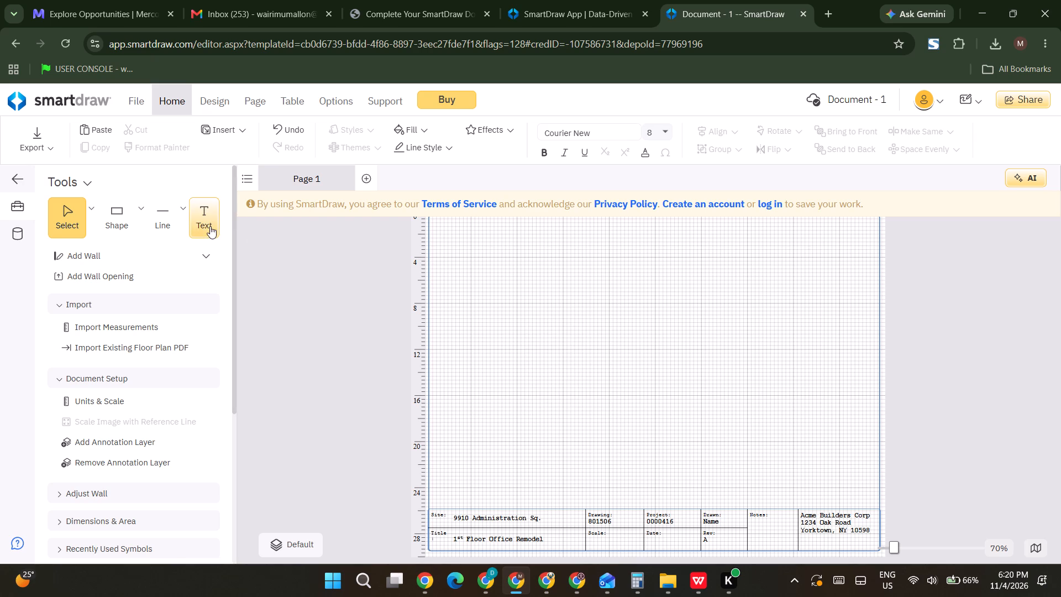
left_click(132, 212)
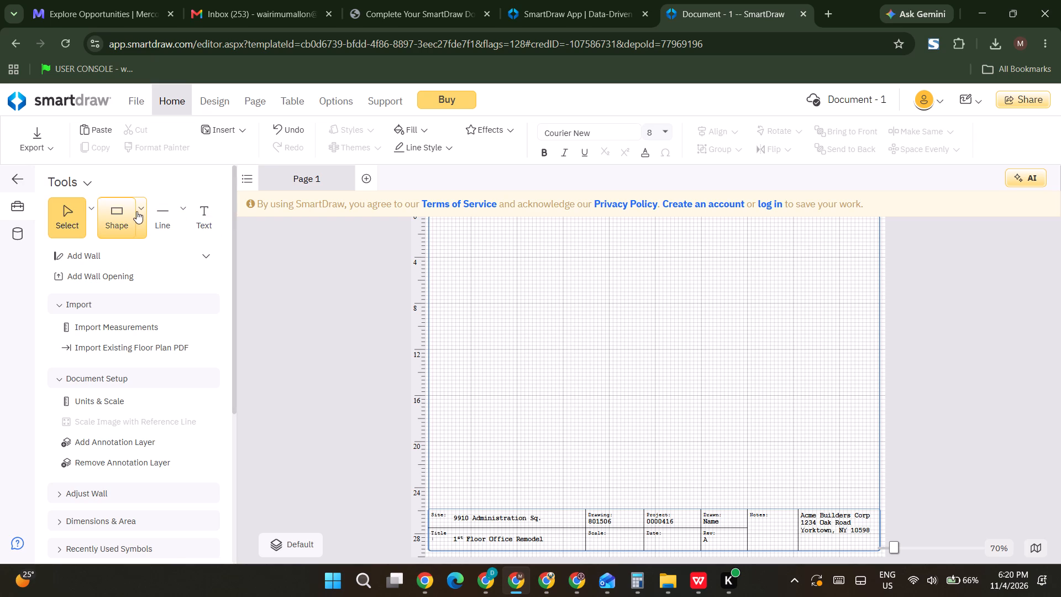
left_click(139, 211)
Browse the symbol library, from building outlines and rooms to electrical outlets, for a suitable floor plan outline.
scroll(139, 211, "down", 3)
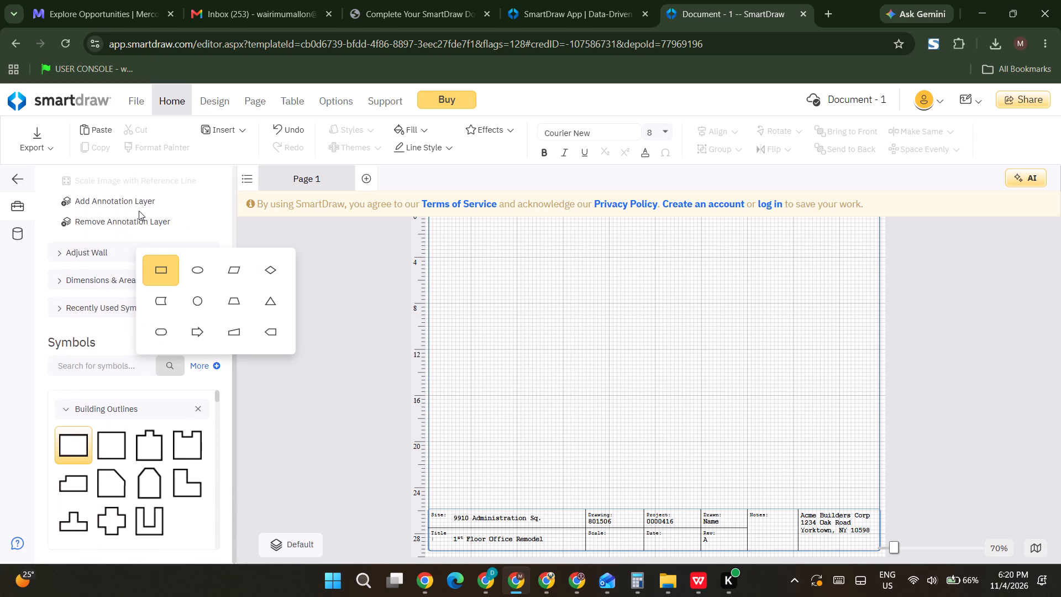
scroll(139, 211, "down", 1)
left_click(339, 395)
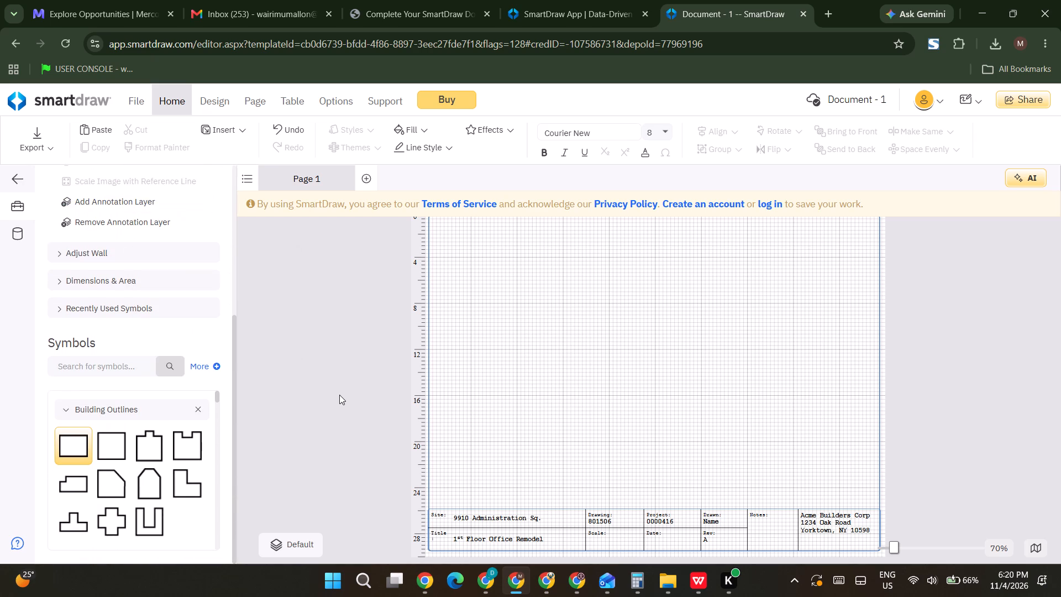
scroll(339, 395, "down", 5)
scroll(125, 476, "down", 3)
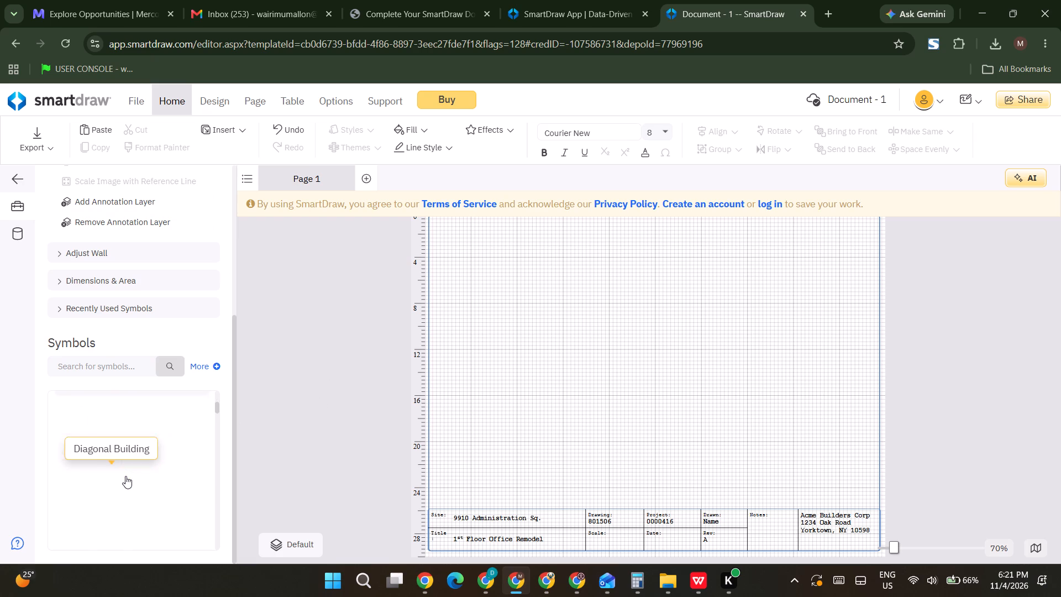
scroll(125, 476, "down", 4)
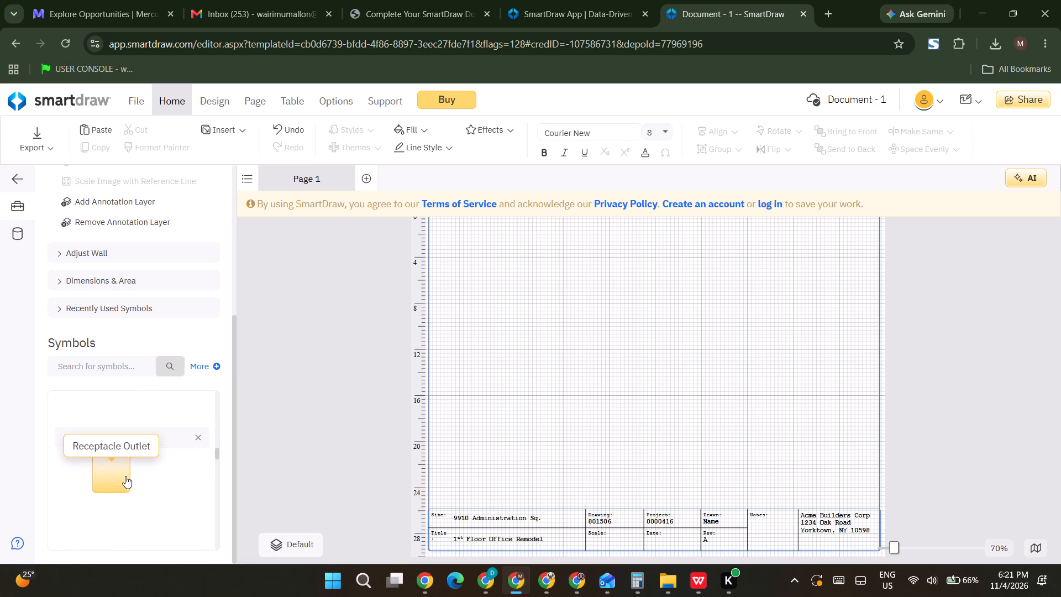
scroll(125, 476, "up", 5)
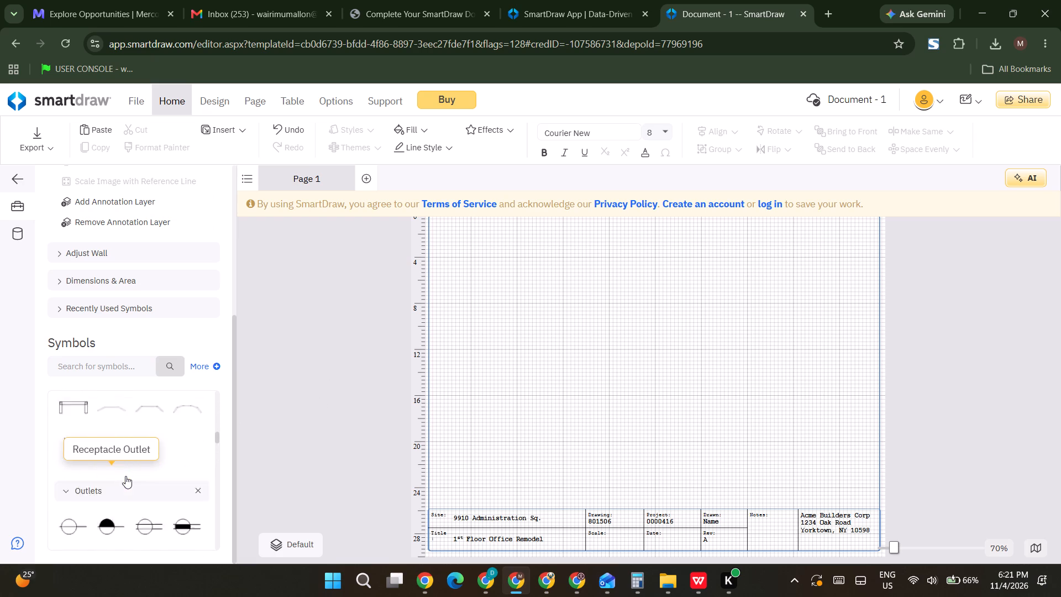
scroll(125, 476, "up", 1)
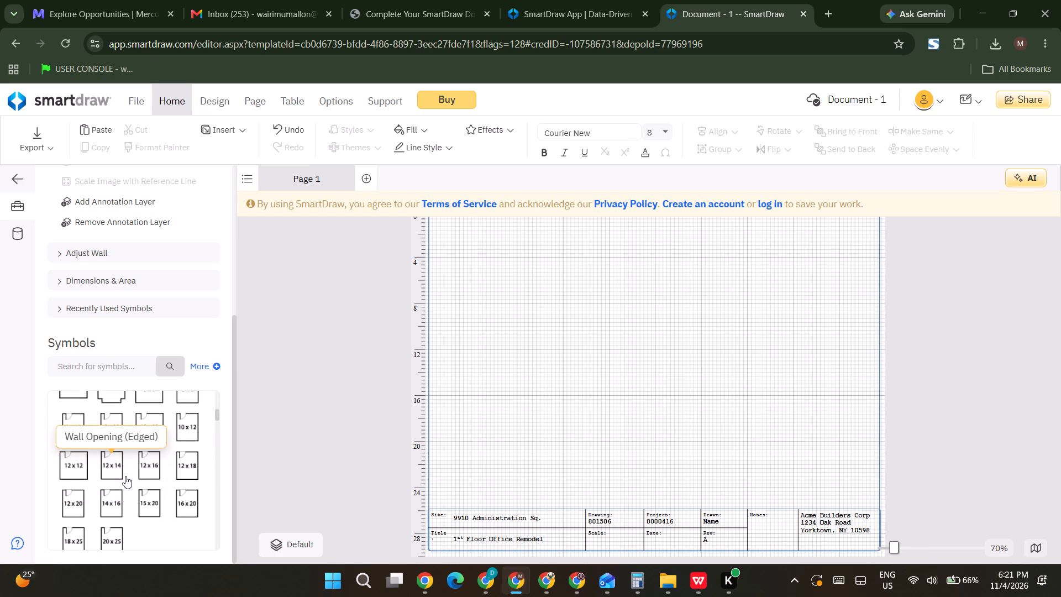
scroll(125, 476, "down", 8)
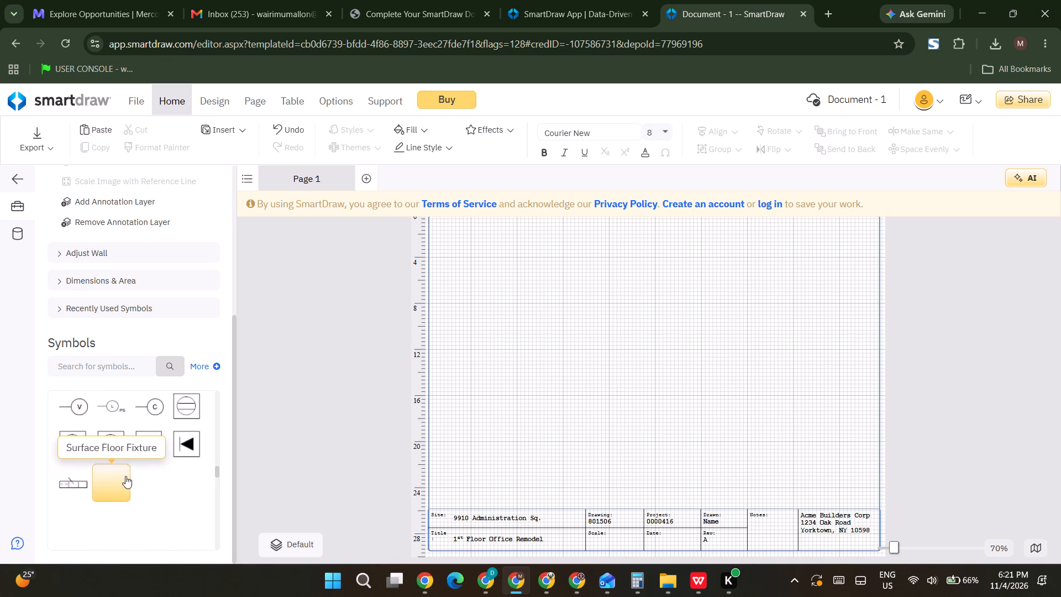
scroll(125, 476, "down", 1)
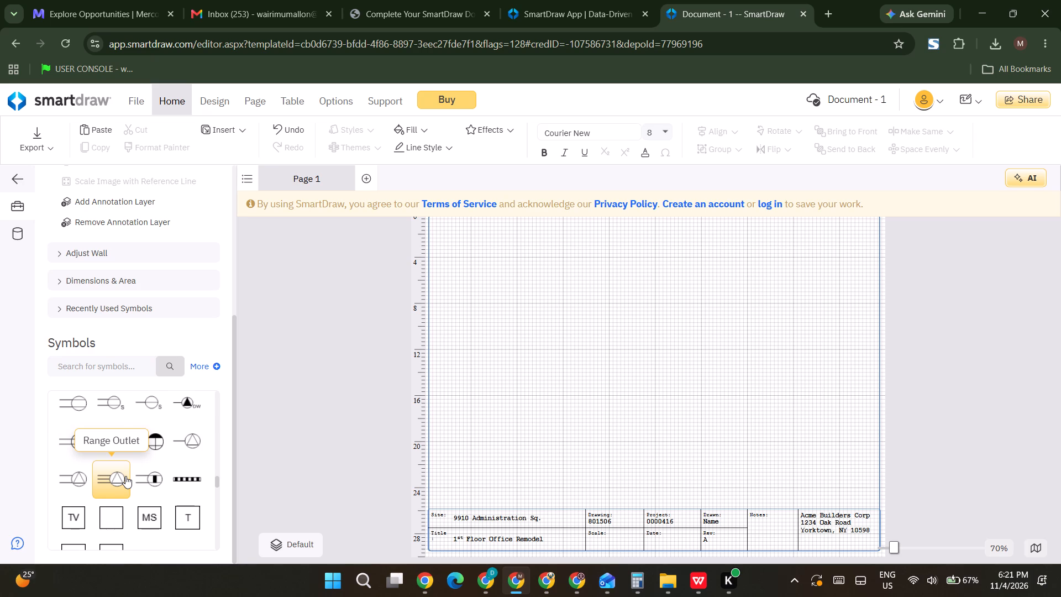
scroll(125, 476, "up", 7)
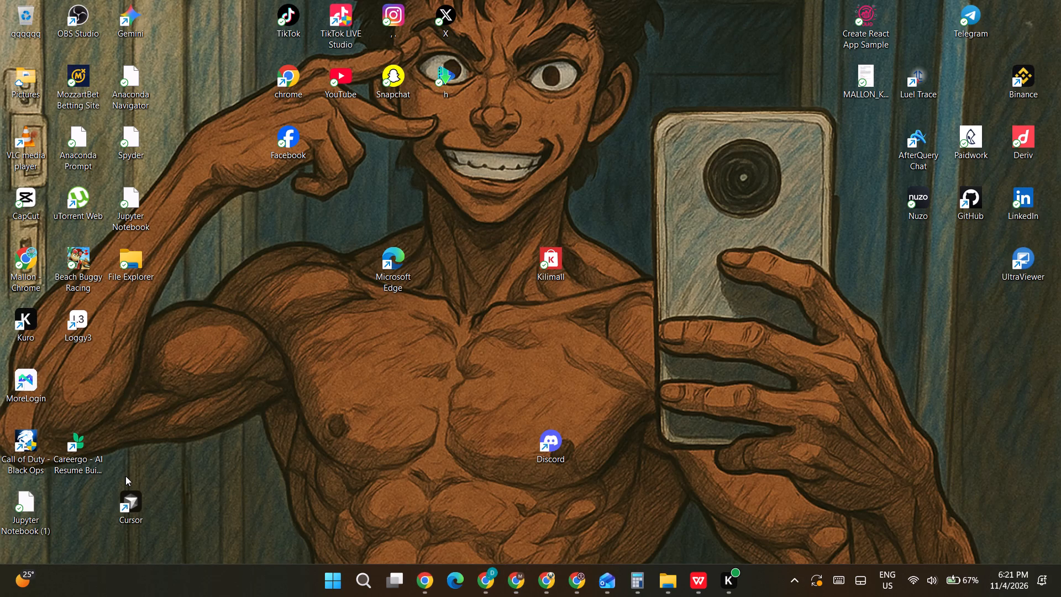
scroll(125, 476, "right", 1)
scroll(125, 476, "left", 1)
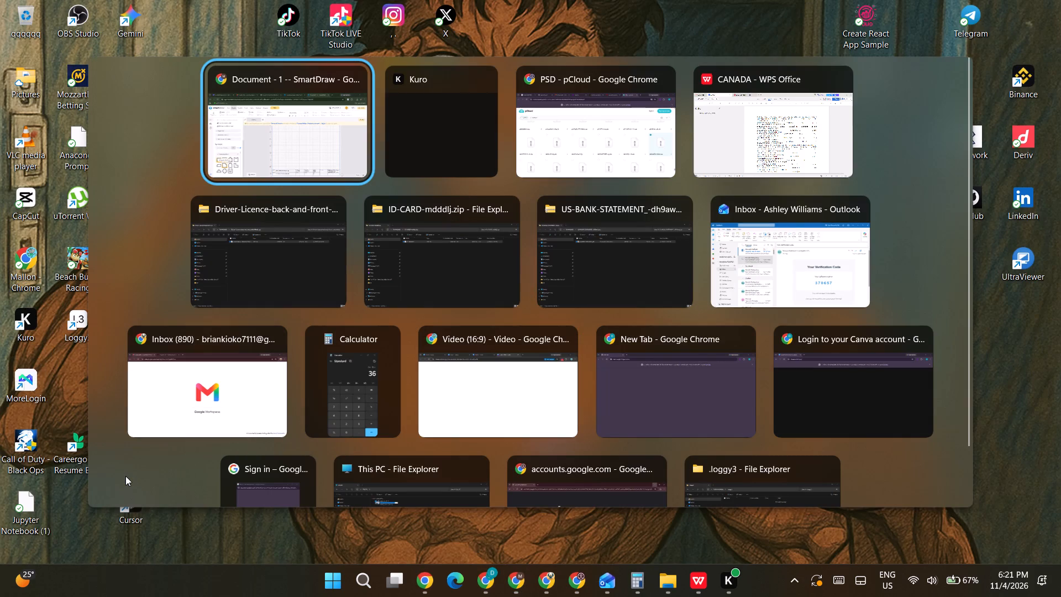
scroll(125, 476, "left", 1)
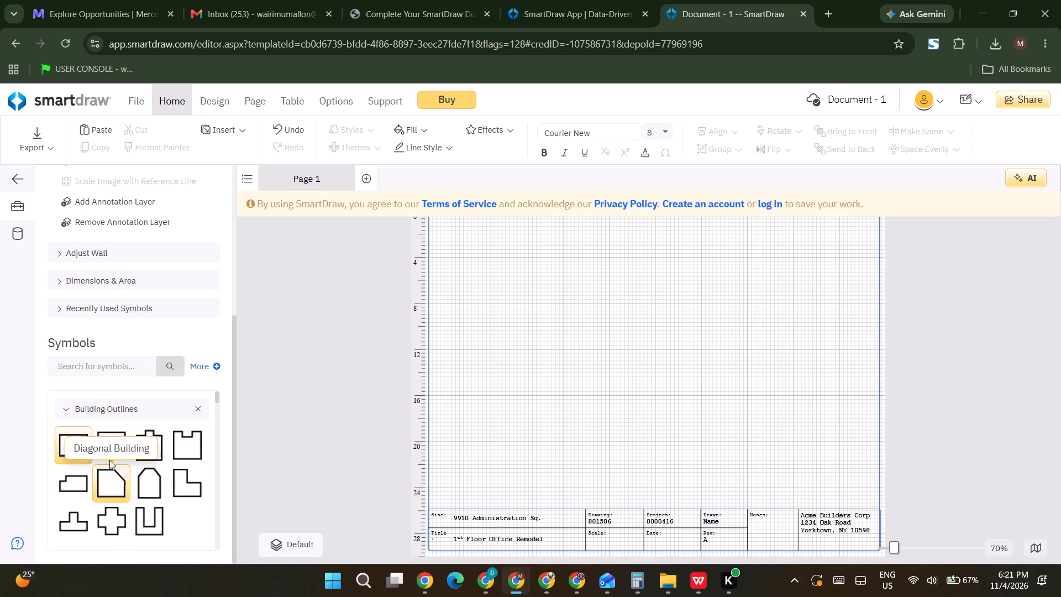
Place a Rectangular Building outline, 20' wide and 15' high, in the middle of the page above the title block.
left_click(82, 442)
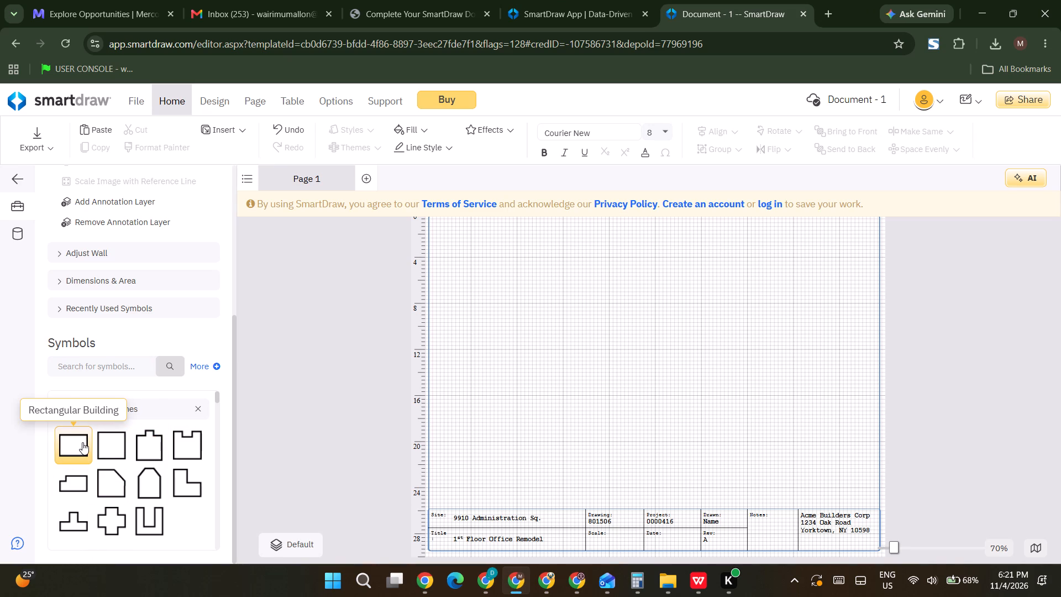
left_click_drag(82, 442, 591, 378)
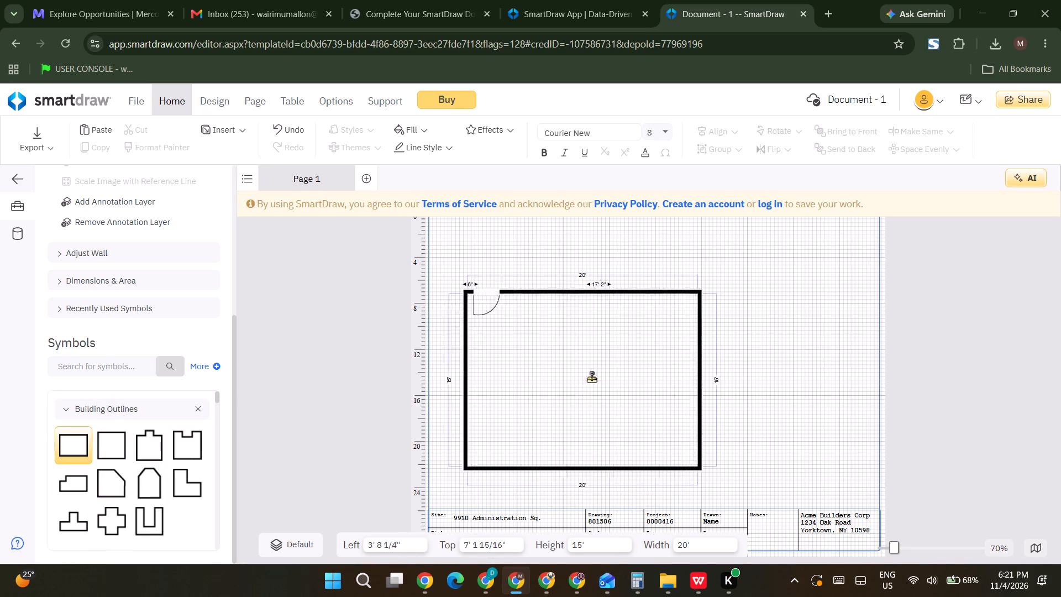
left_click_drag(591, 378, 661, 355)
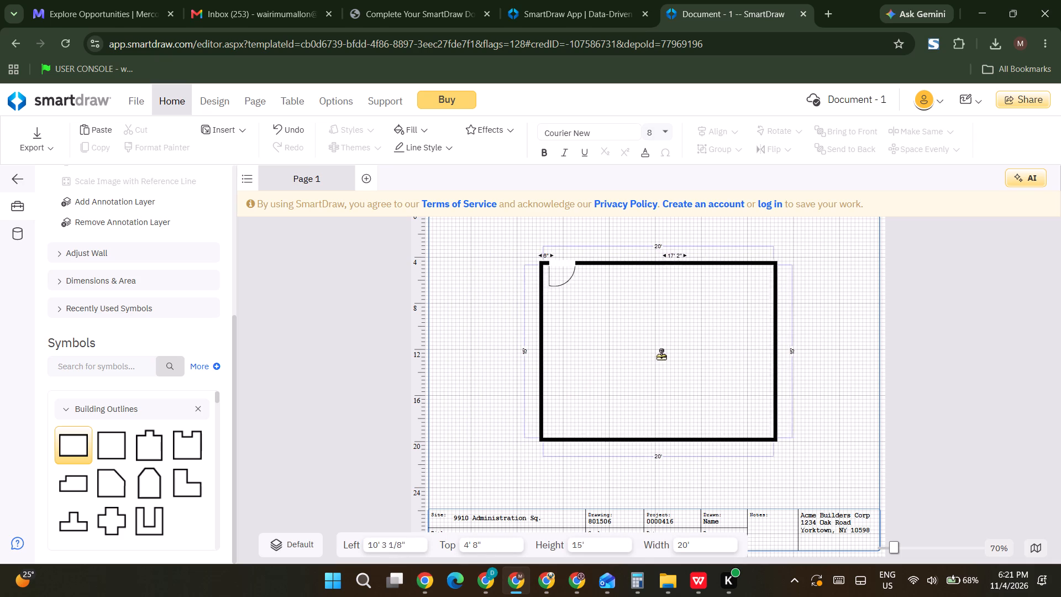
left_click_drag(661, 355, 639, 363)
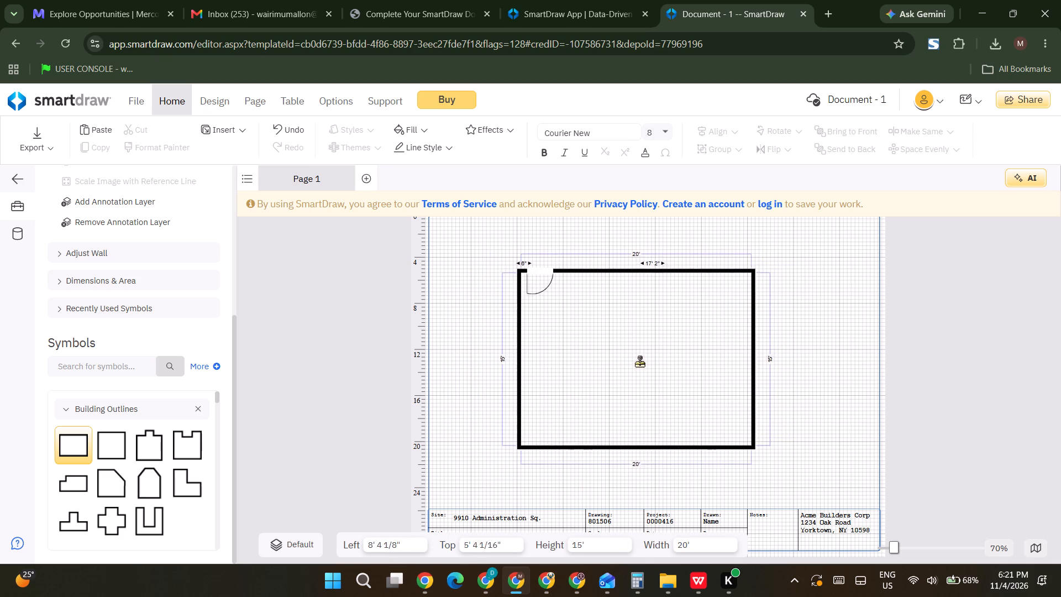
left_click_drag(639, 363, 639, 356)
double_click(639, 356)
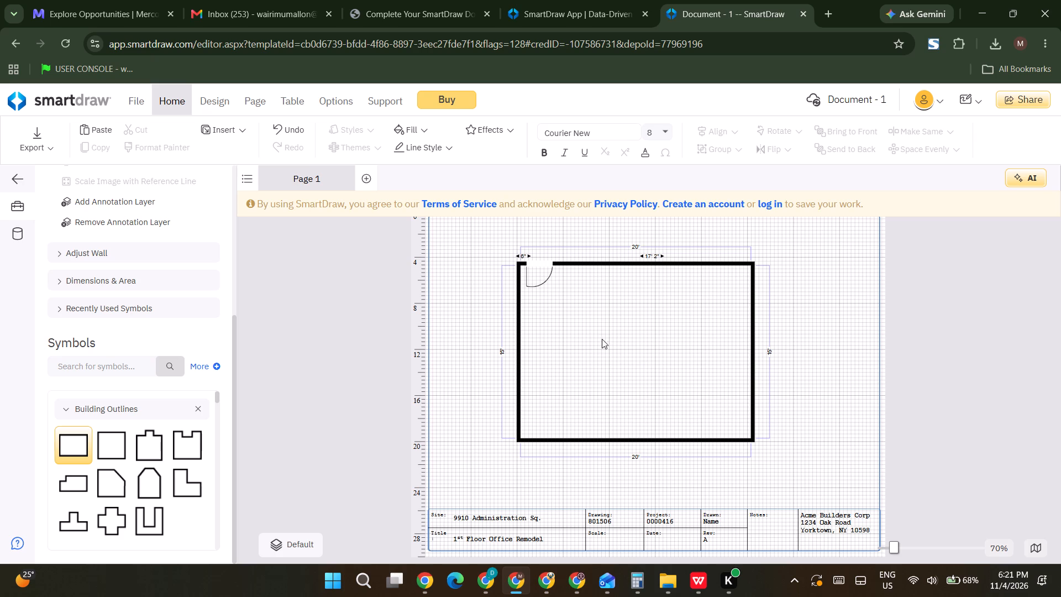
Delete the door from the upper wall of the building outline.
left_click(537, 276)
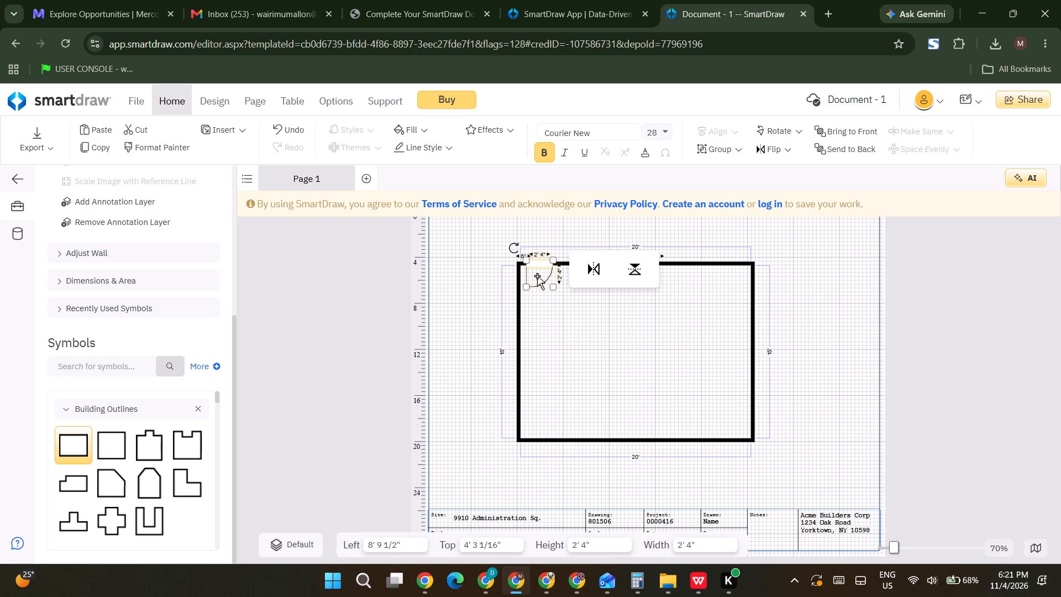
left_click(537, 276)
key("BackSpace")
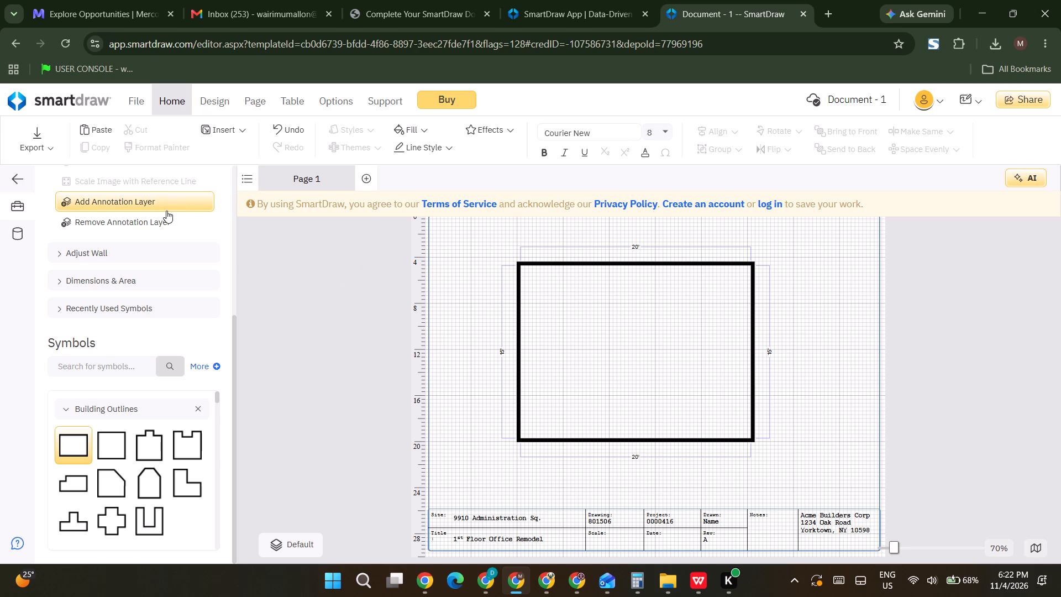
Set the line thickness to the second-thickest preset.
scroll(166, 211, "up", 3)
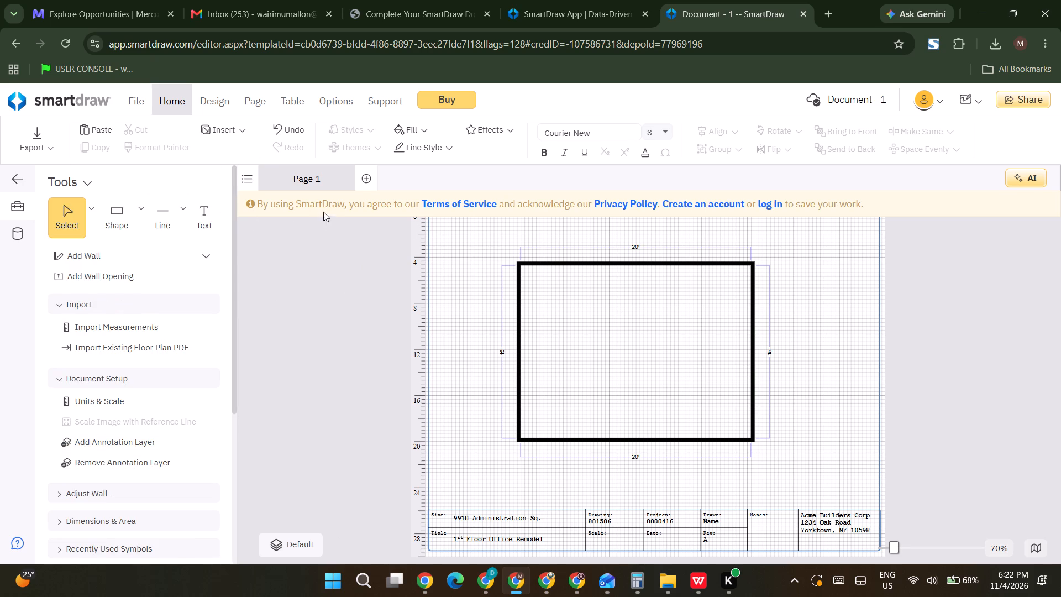
left_click(413, 154)
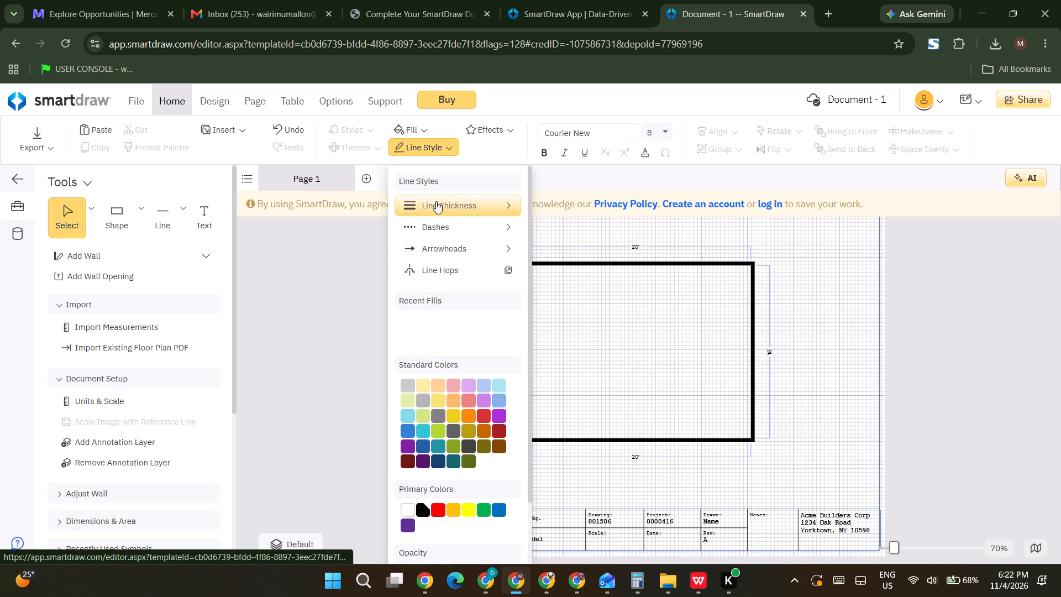
left_click(436, 201)
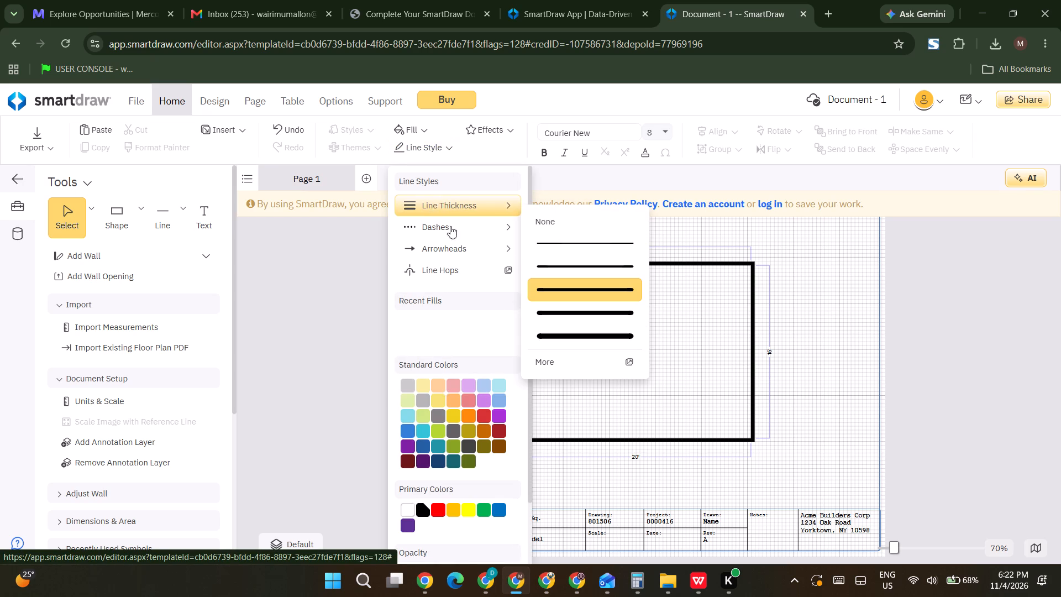
left_click(547, 315)
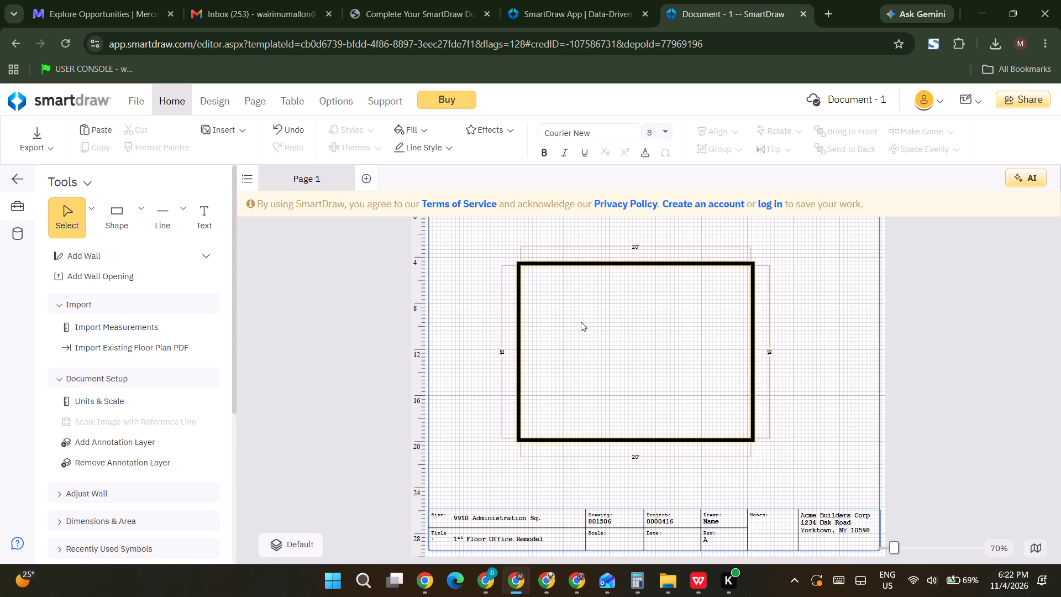
left_click_drag(486, 337, 569, 338)
Draw a horizontal interior line about 9' 9" long from the upper part of the outline's left wall toward the middle.
left_click(157, 215)
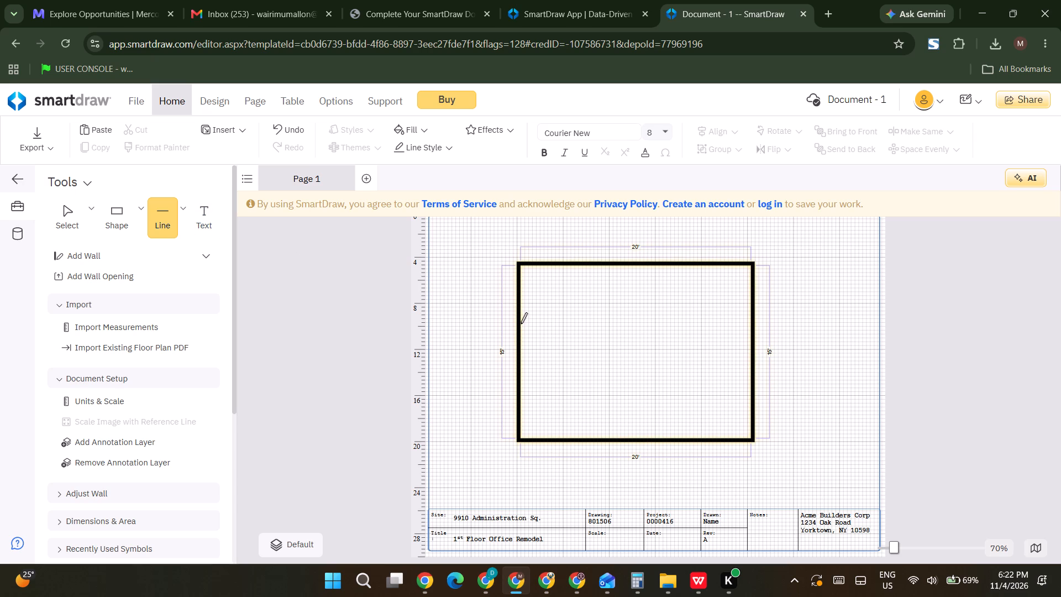
left_click_drag(521, 323, 529, 324)
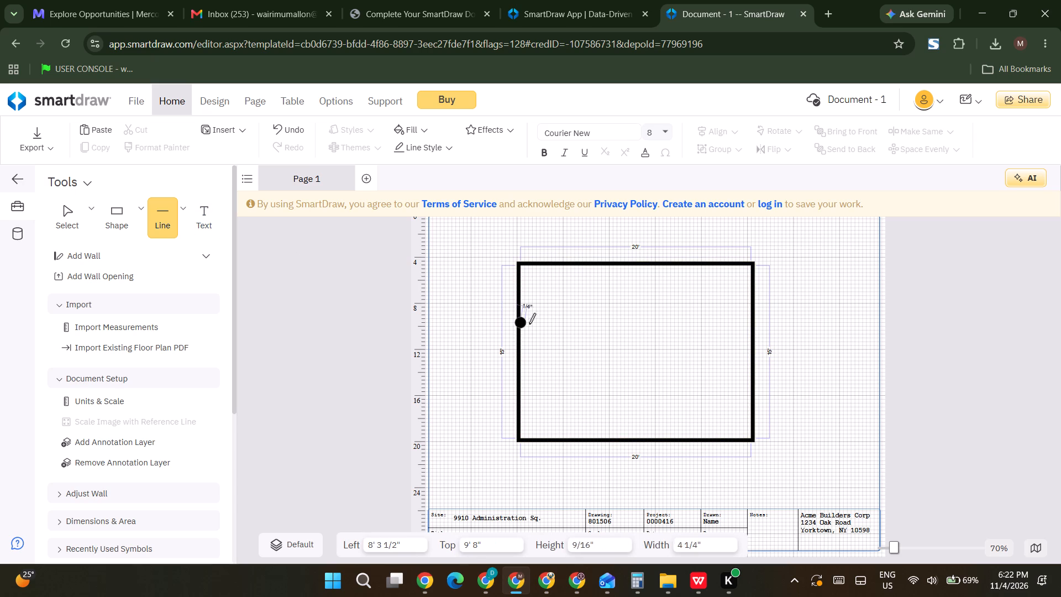
left_click_drag(529, 324, 608, 323)
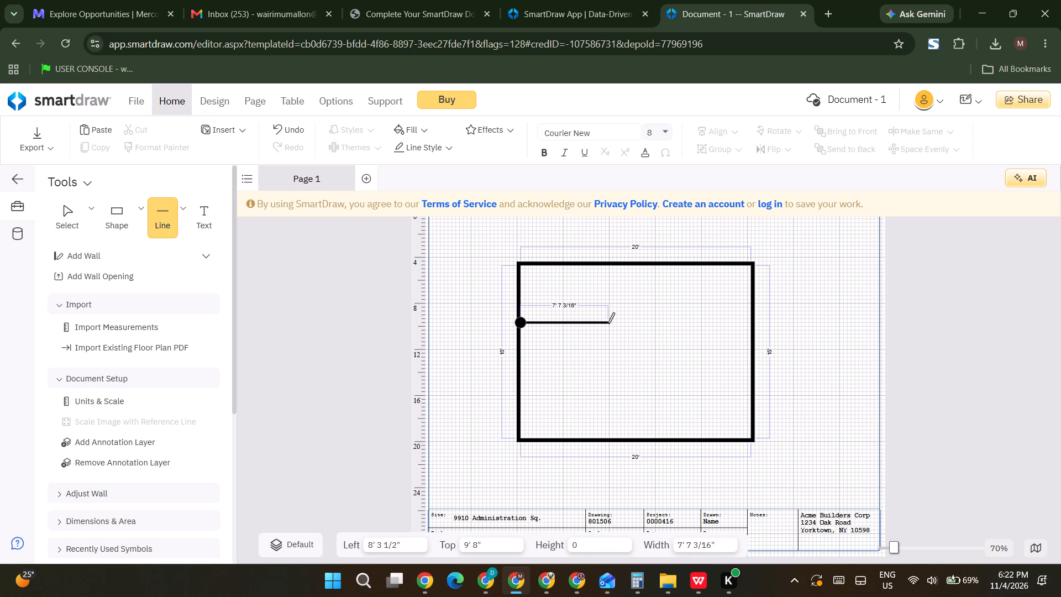
left_click_drag(608, 323, 608, 323)
left_click_drag(608, 323, 611, 322)
left_click_drag(611, 322, 632, 324)
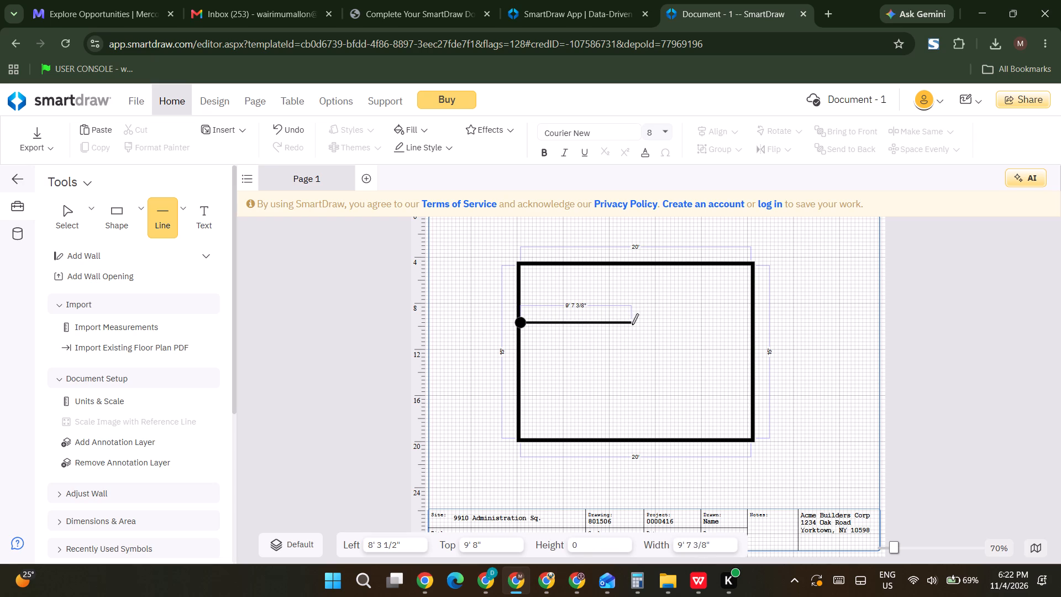
left_click_drag(632, 324, 633, 326)
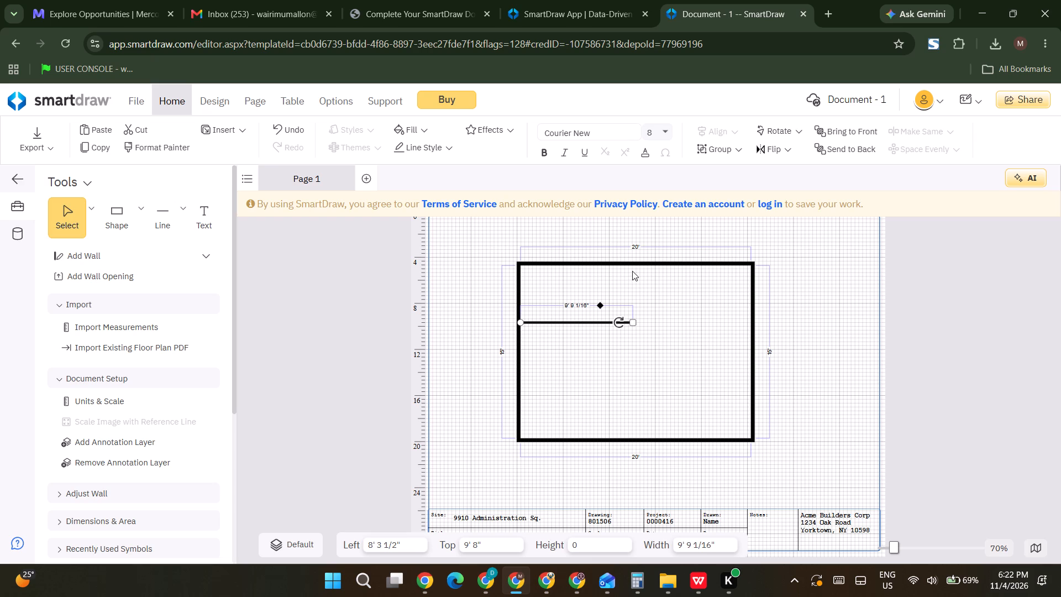
Shift the building outline slightly upward and extend its corners into a rectangle about 22' 7" wide and 17' 2" high.
left_click_drag(632, 265, 632, 276)
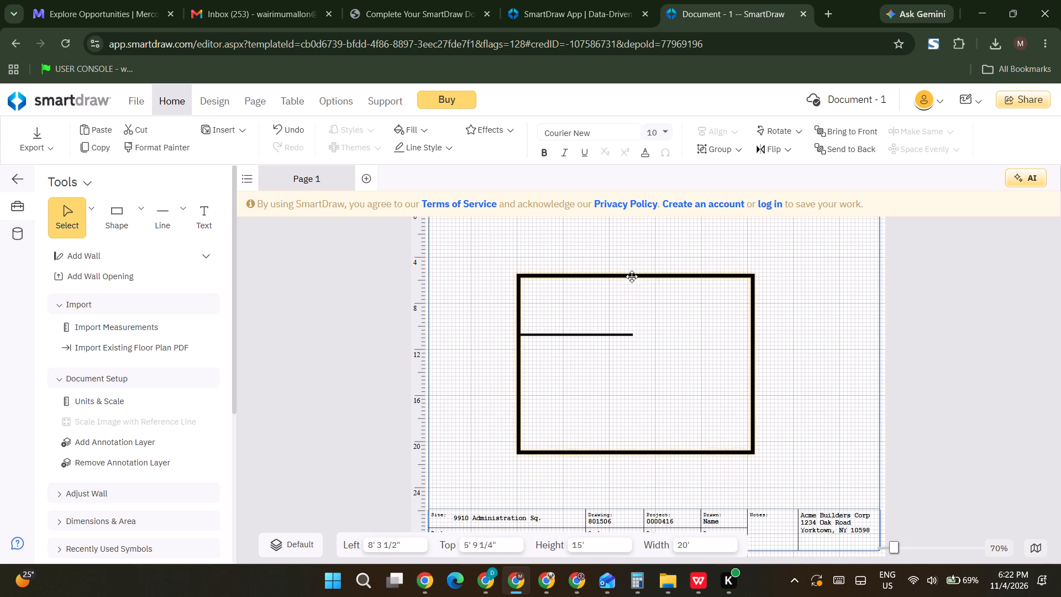
left_click_drag(632, 276, 628, 260)
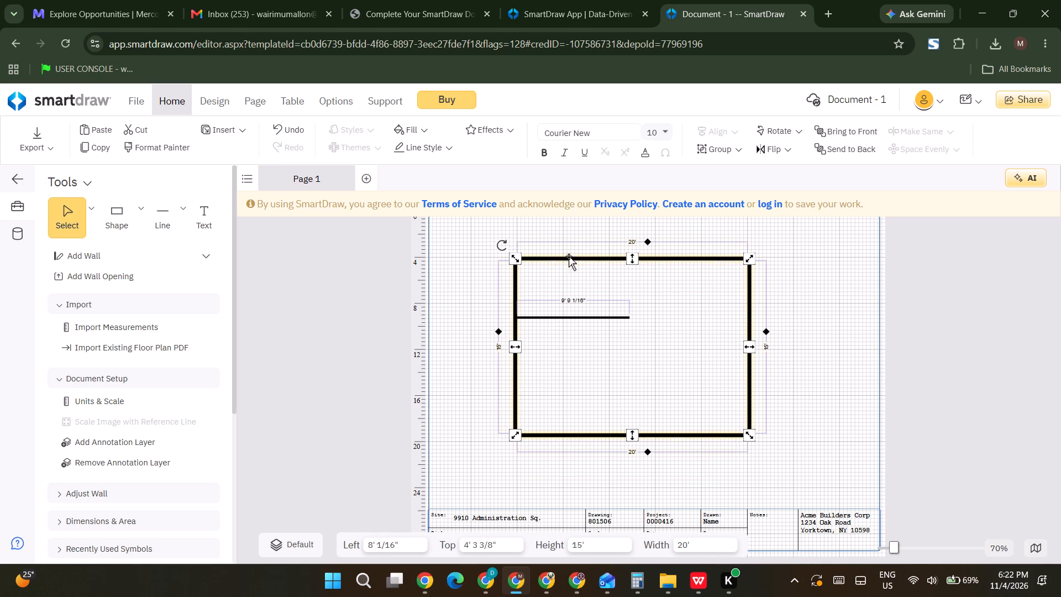
left_click_drag(514, 254, 487, 235)
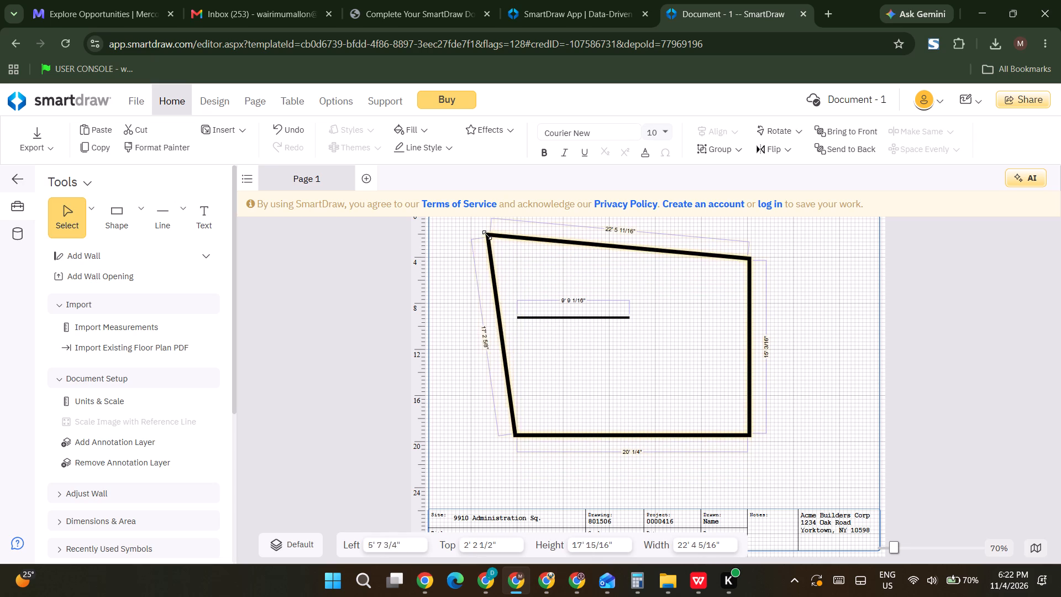
left_click_drag(487, 235, 486, 234)
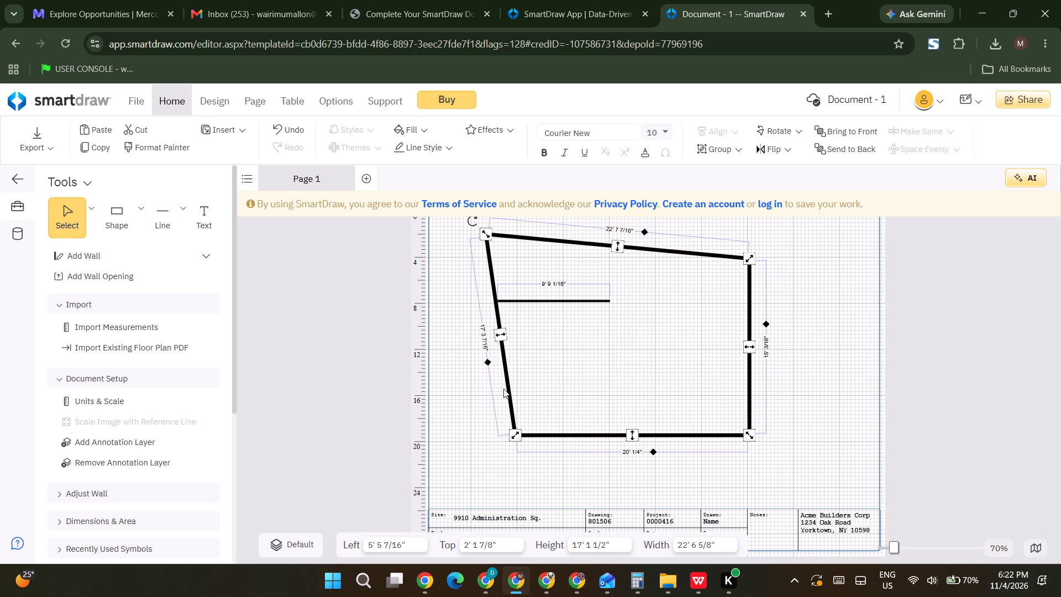
left_click_drag(516, 432, 516, 433)
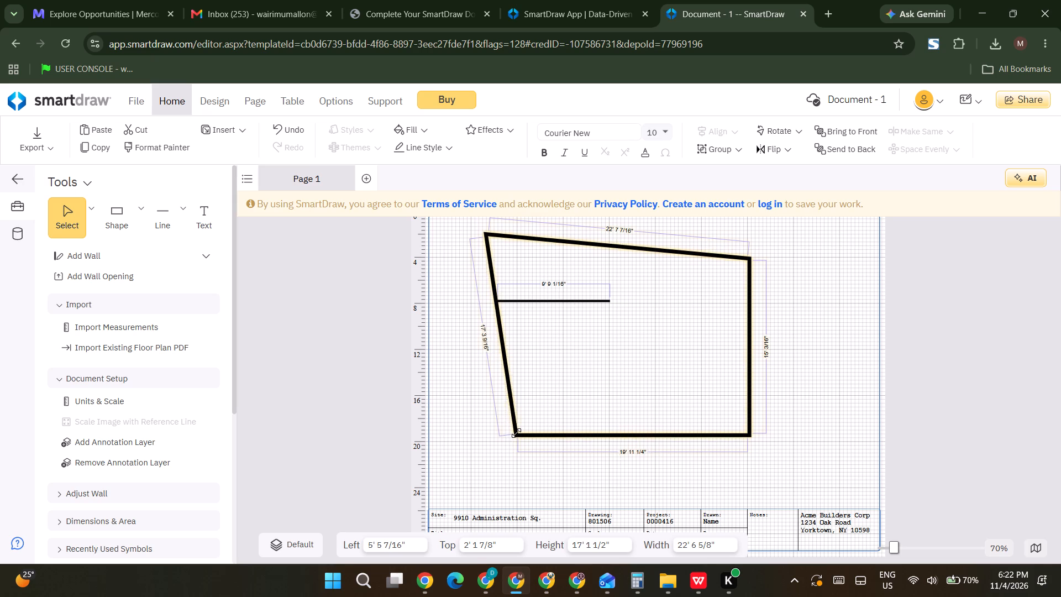
left_click_drag(516, 433, 479, 435)
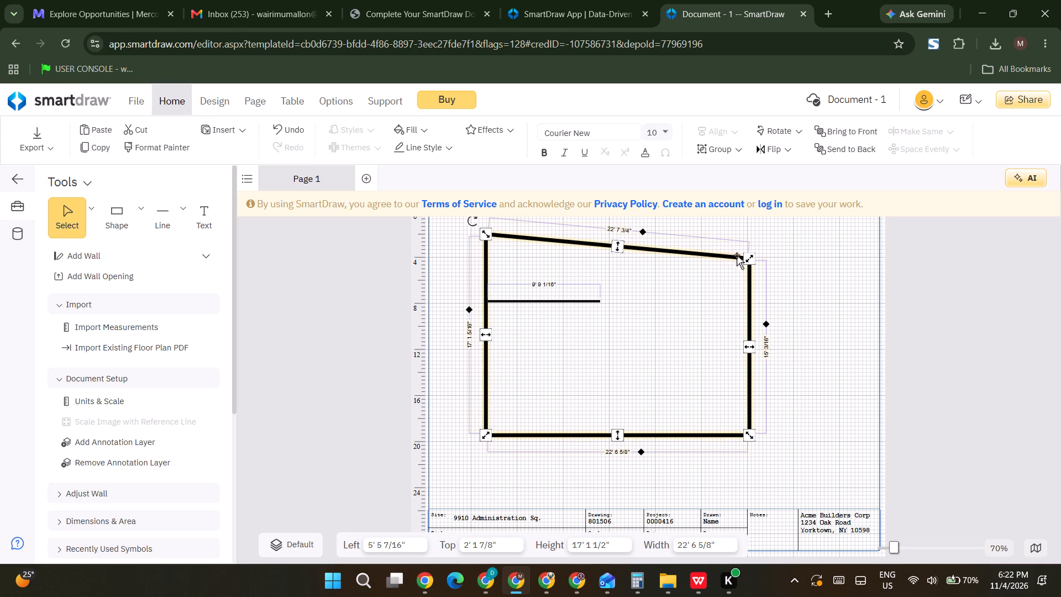
left_click_drag(745, 259, 764, 238)
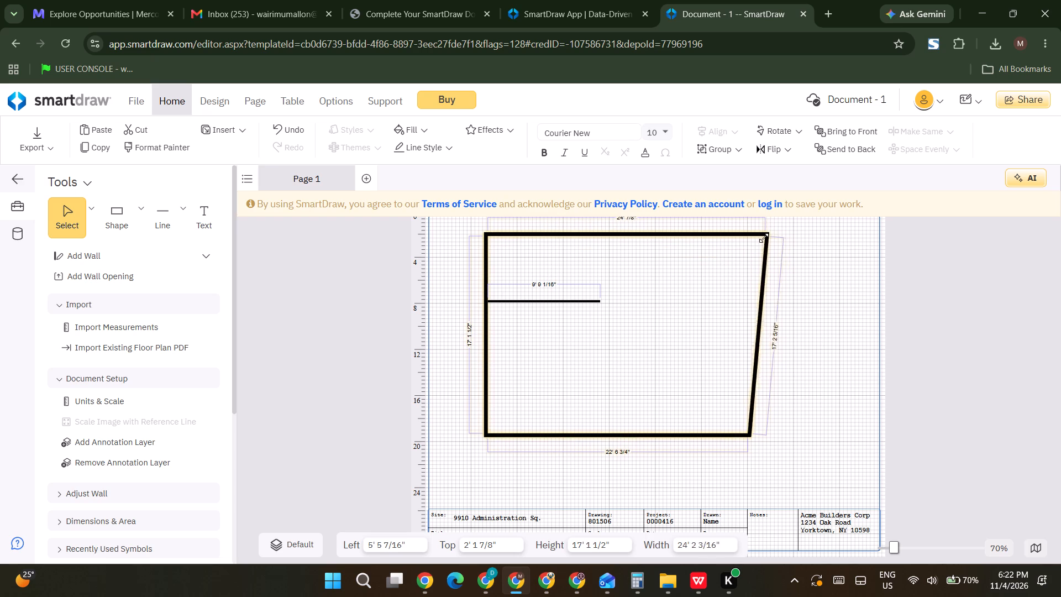
left_click_drag(764, 238, 762, 238)
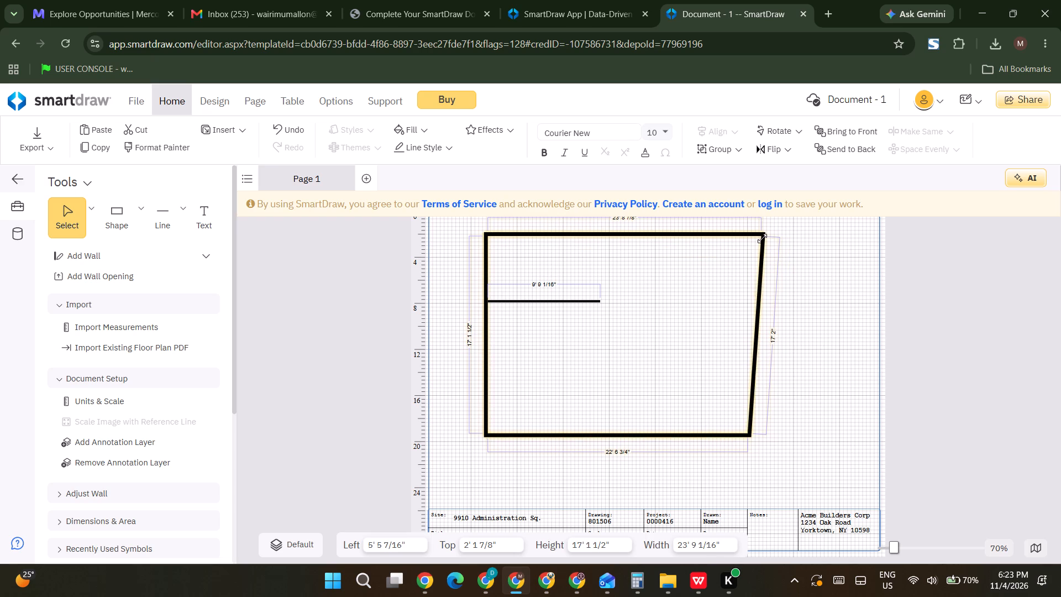
left_click_drag(762, 238, 757, 243)
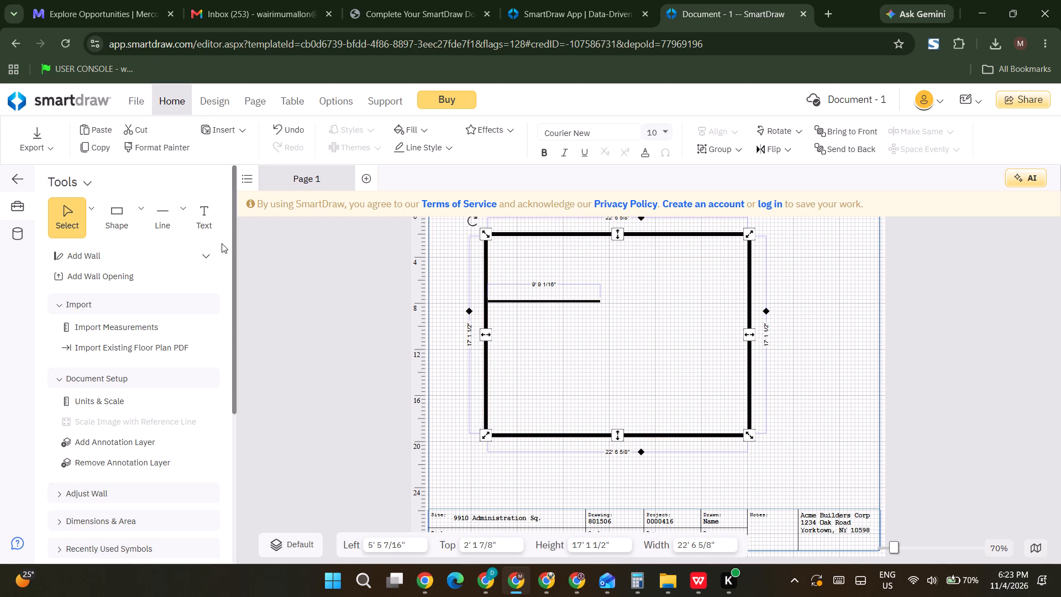
Draw a vertical interior line about 5' 11" long from beside the horizontal line's free end up to the upper wall.
left_click(164, 217)
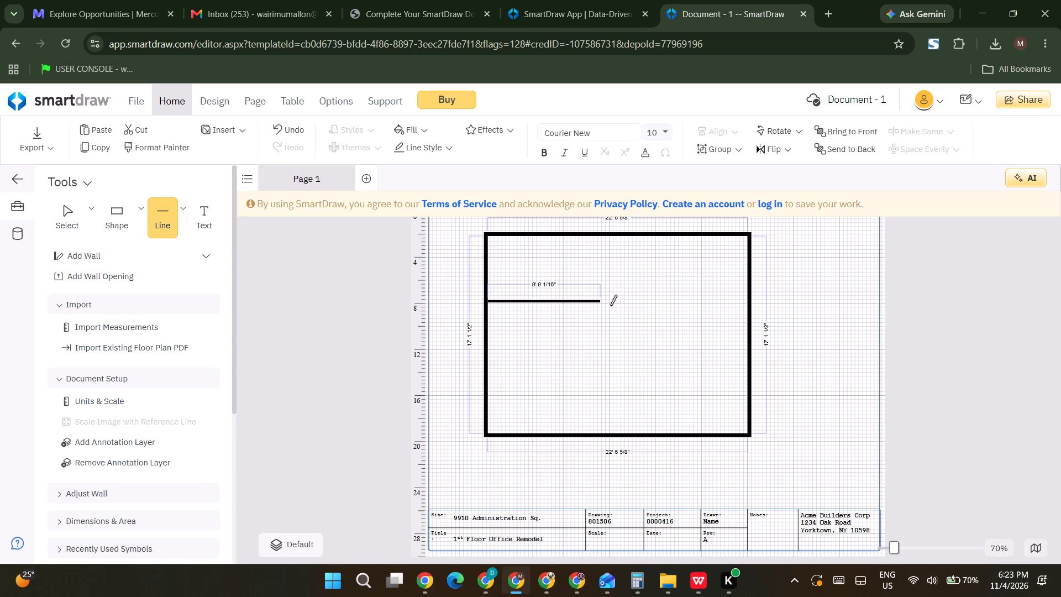
left_click_drag(608, 303, 605, 250)
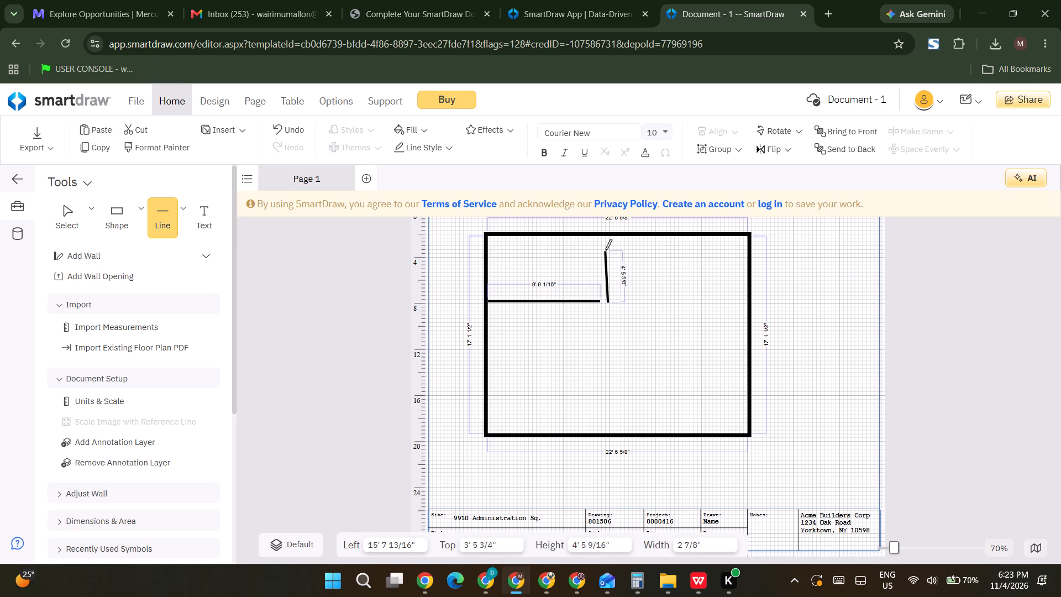
left_click_drag(605, 250, 609, 230)
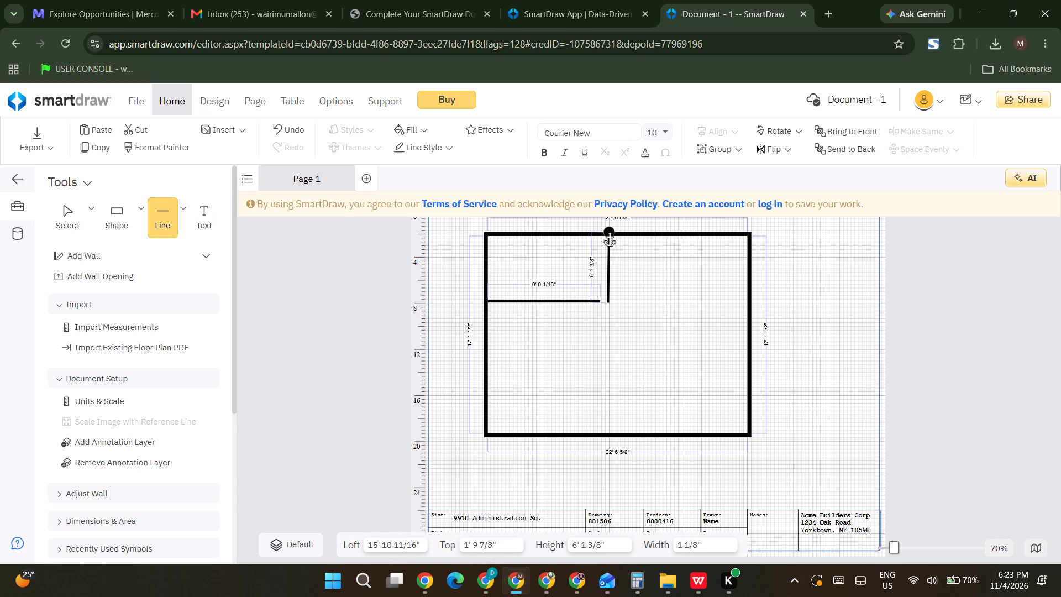
left_click_drag(609, 230, 608, 232)
left_click_drag(608, 232, 608, 234)
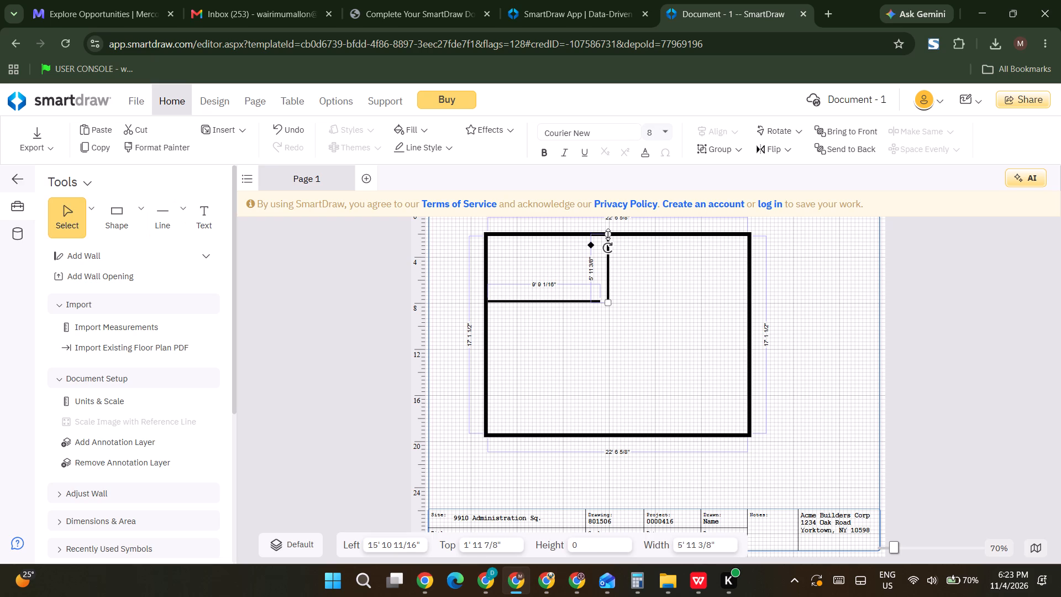
left_click(624, 244)
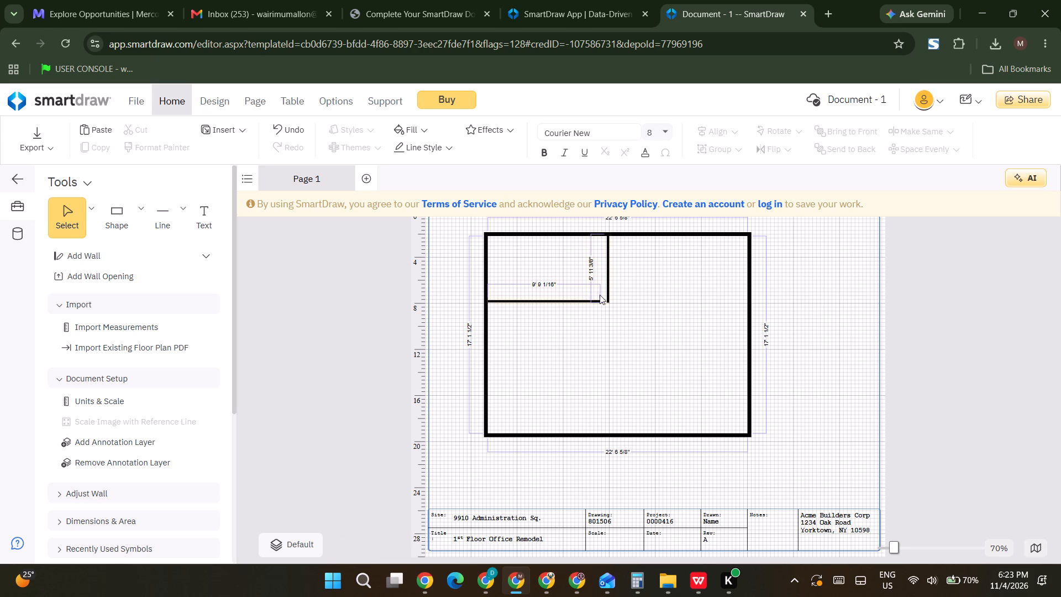
Move the horizontal line over to meet the vertical line, and extend its other end to the left wall, about 10' 9" long.
left_click_drag(596, 301, 602, 303)
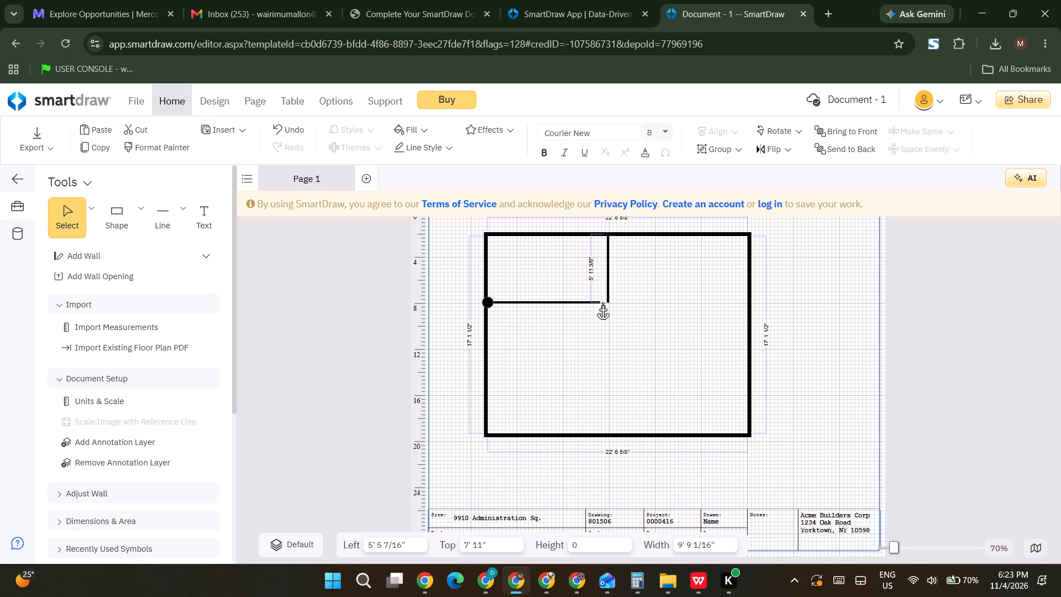
left_click_drag(602, 303, 607, 303)
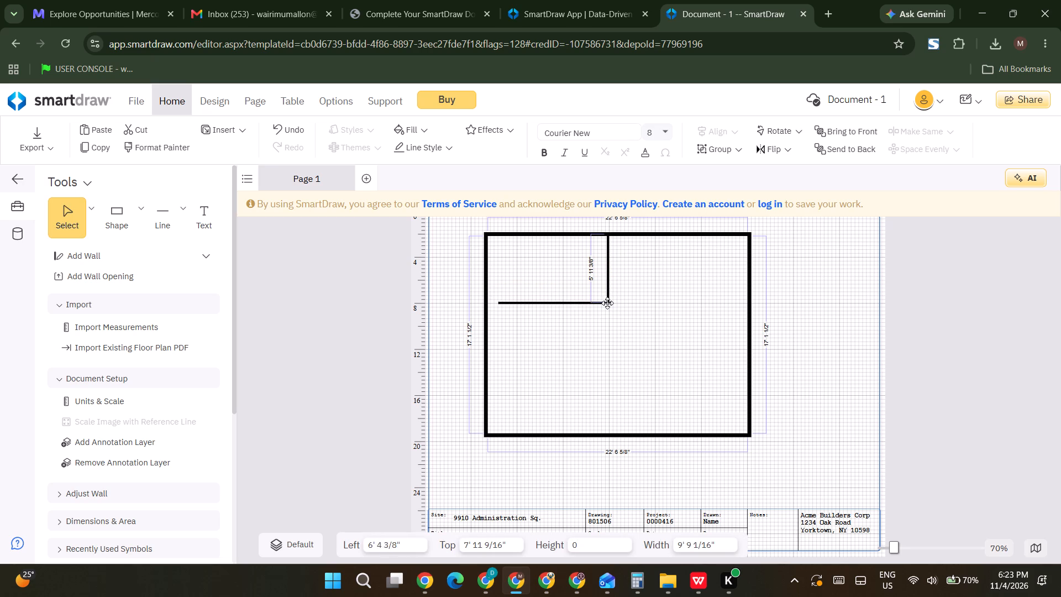
left_click_drag(607, 303, 608, 304)
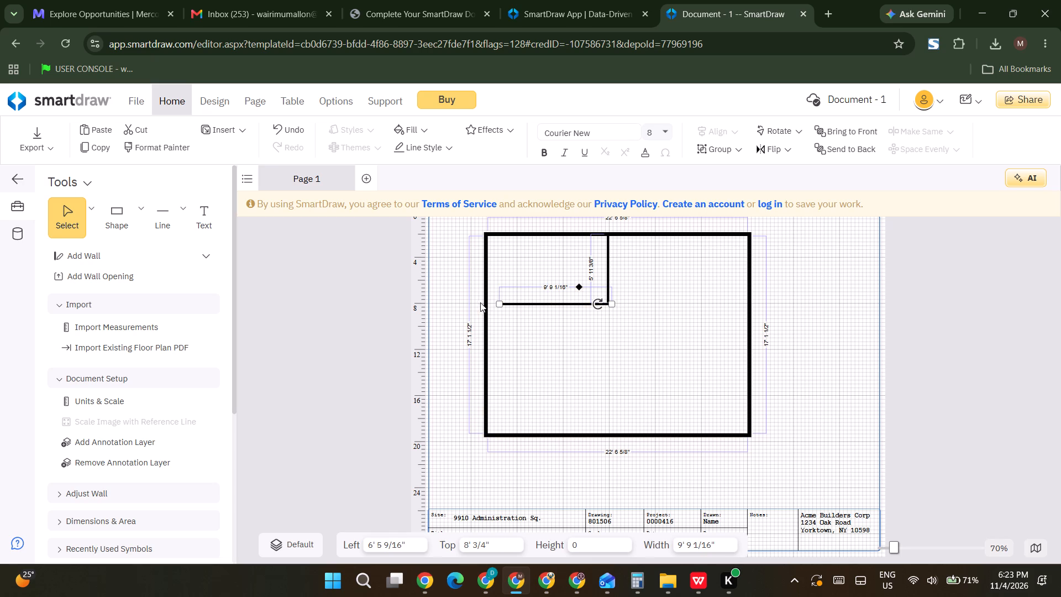
left_click(499, 303)
left_click_drag(499, 303, 489, 303)
left_click(559, 329)
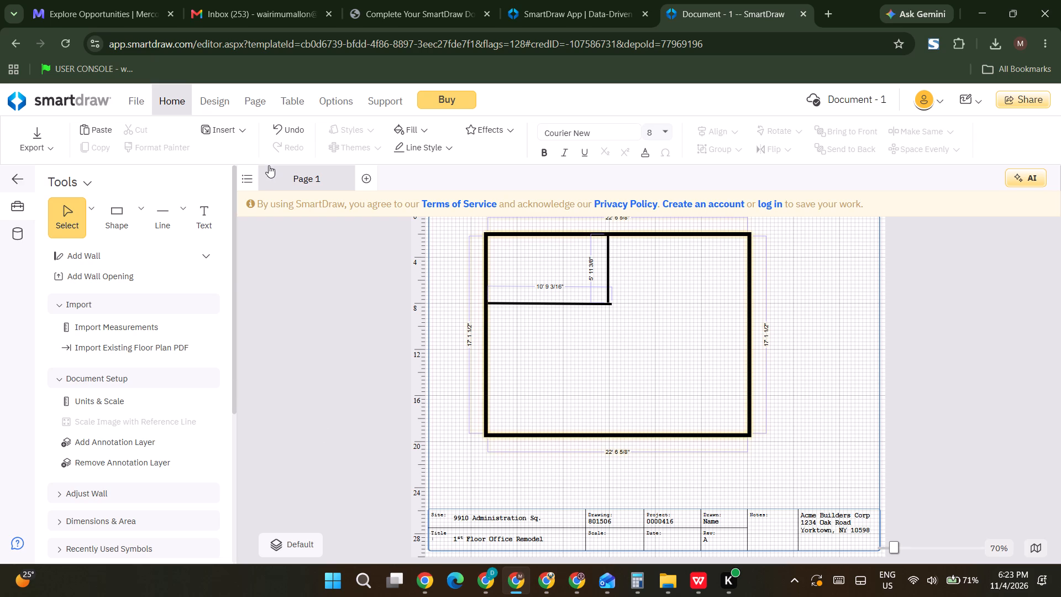
Remove the Building Outlines set from the symbol library.
scroll(190, 490, "down", 2)
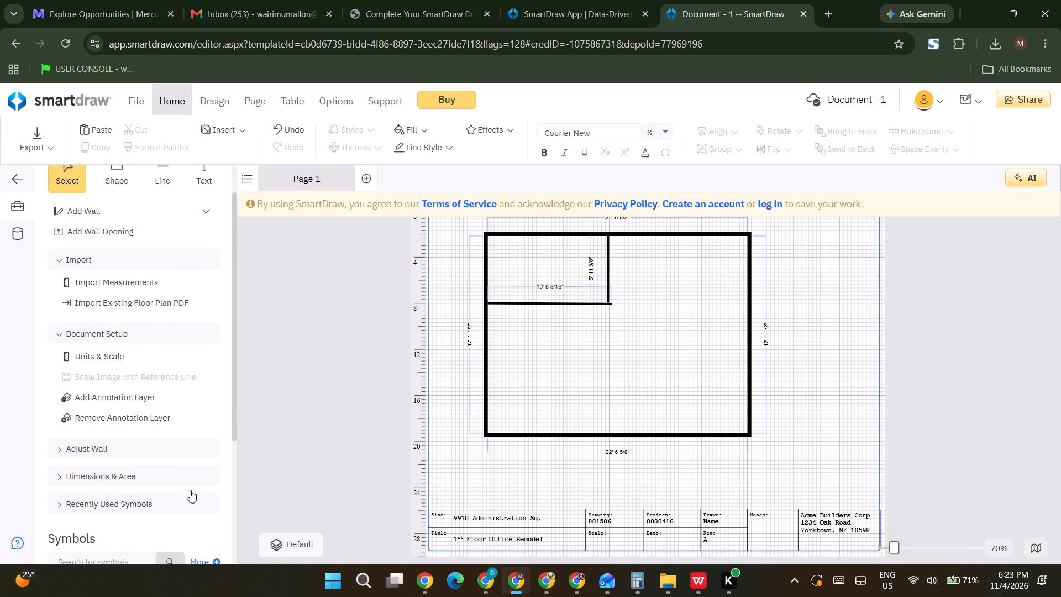
scroll(190, 490, "down", 4)
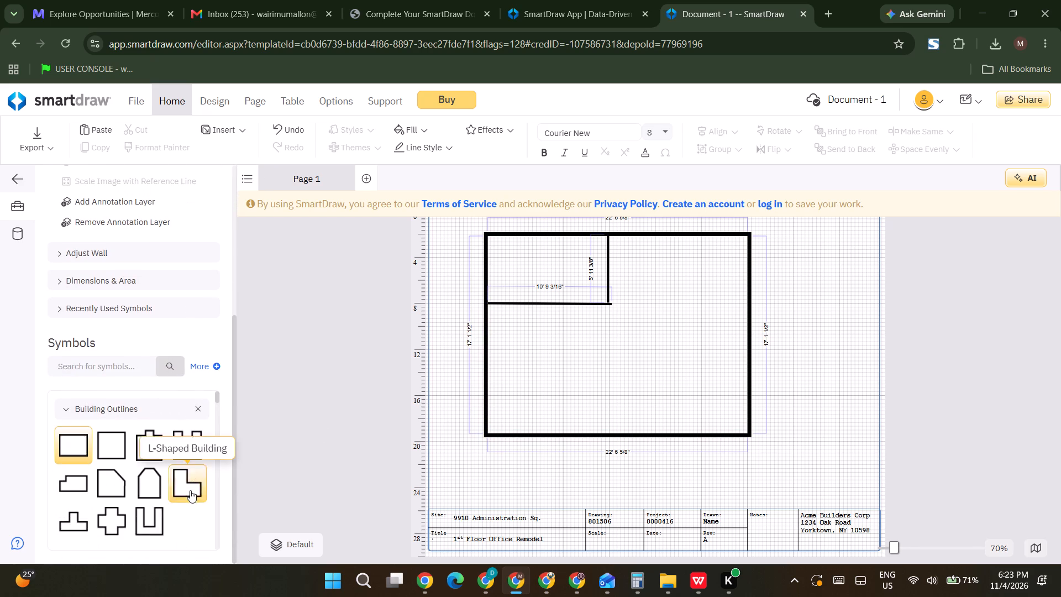
scroll(190, 490, "down", 2)
scroll(190, 490, "up", 2)
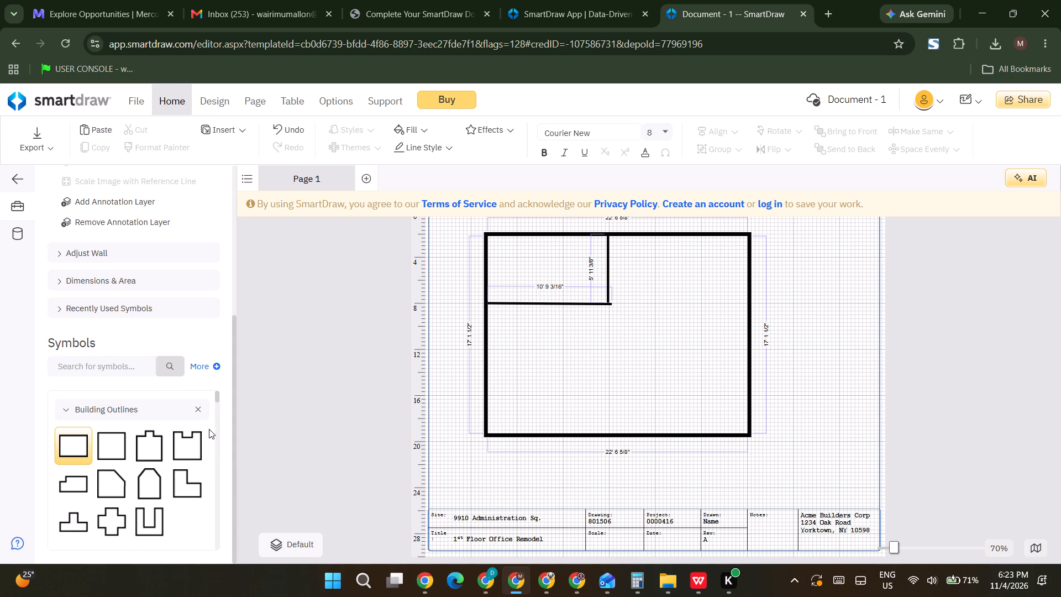
left_click(195, 406)
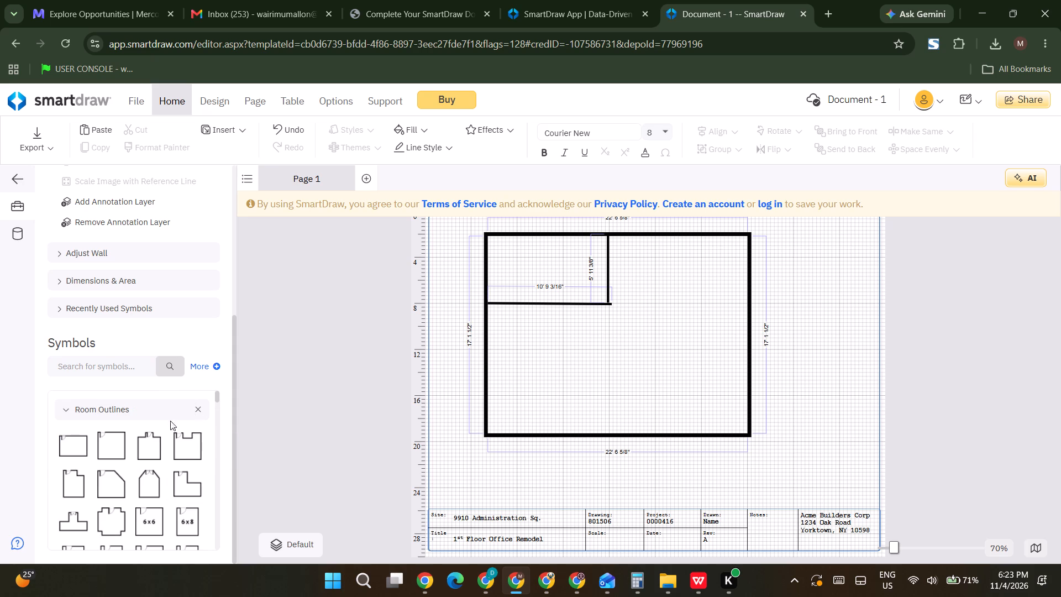
Place a Door (28") symbol from the Doors & Windows set in the vertical interior line, near its lower end.
scroll(81, 411, "up", 2)
scroll(81, 411, "down", 4)
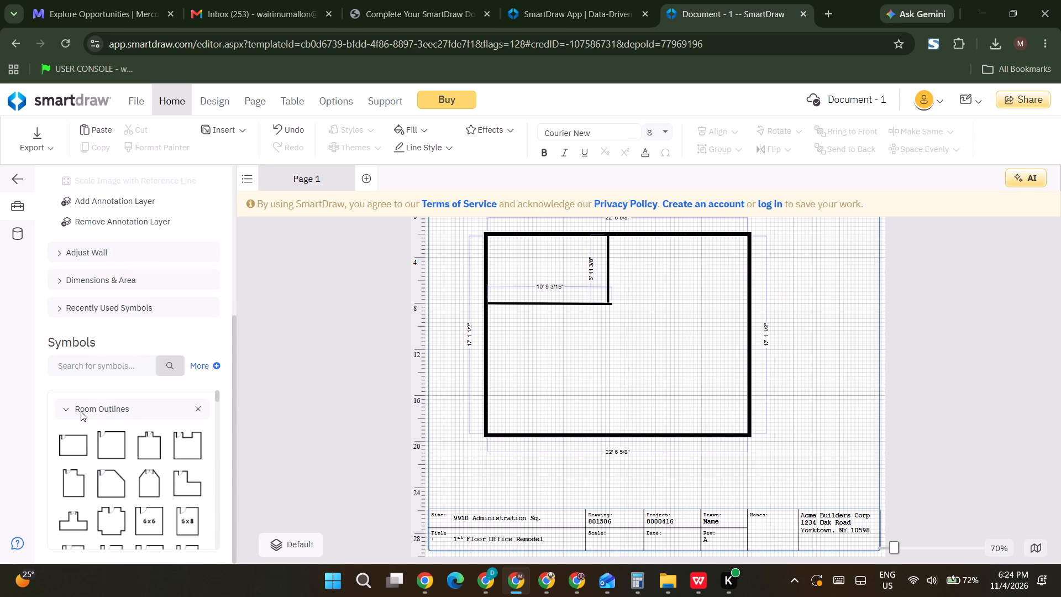
scroll(89, 449, "down", 1)
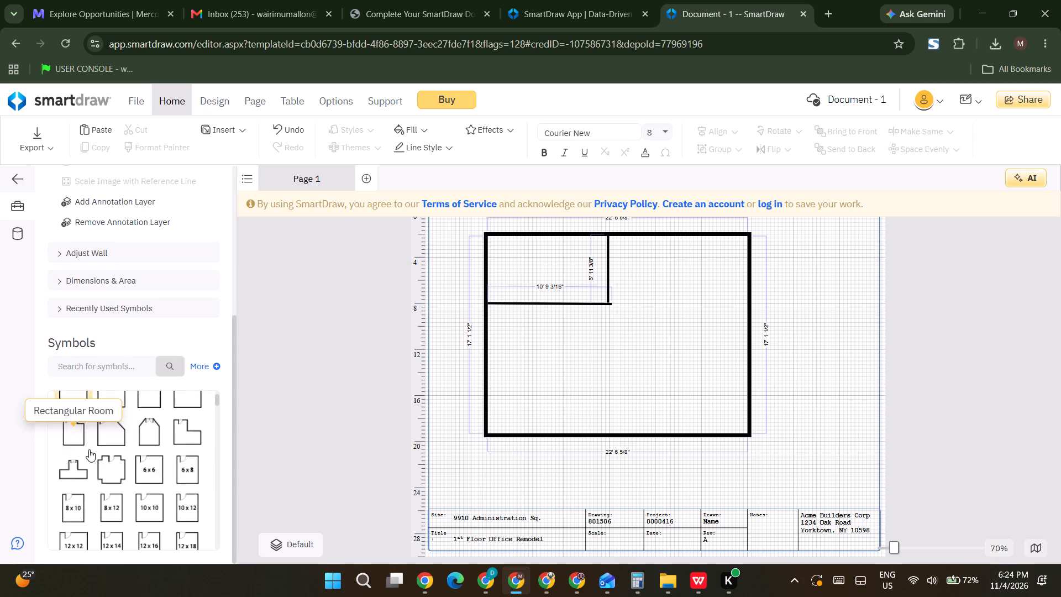
left_click(67, 397)
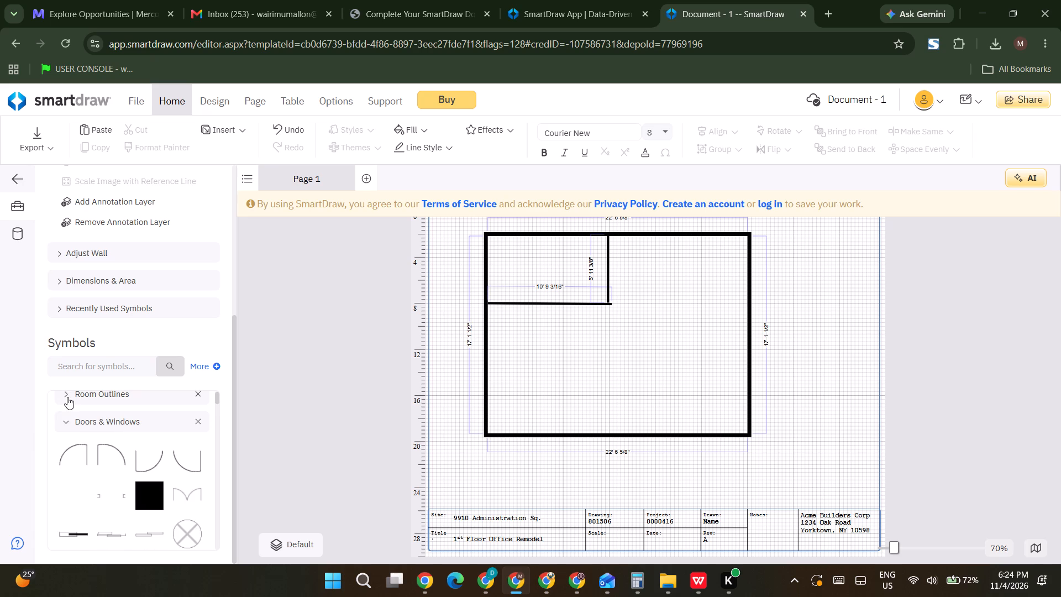
scroll(67, 397, "down", 1)
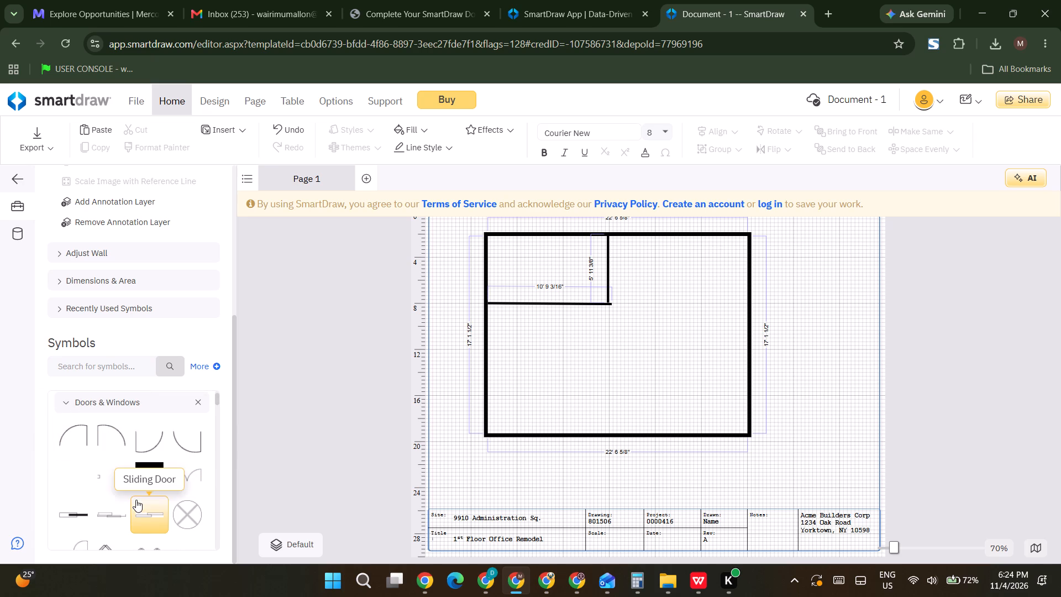
scroll(136, 500, "down", 1)
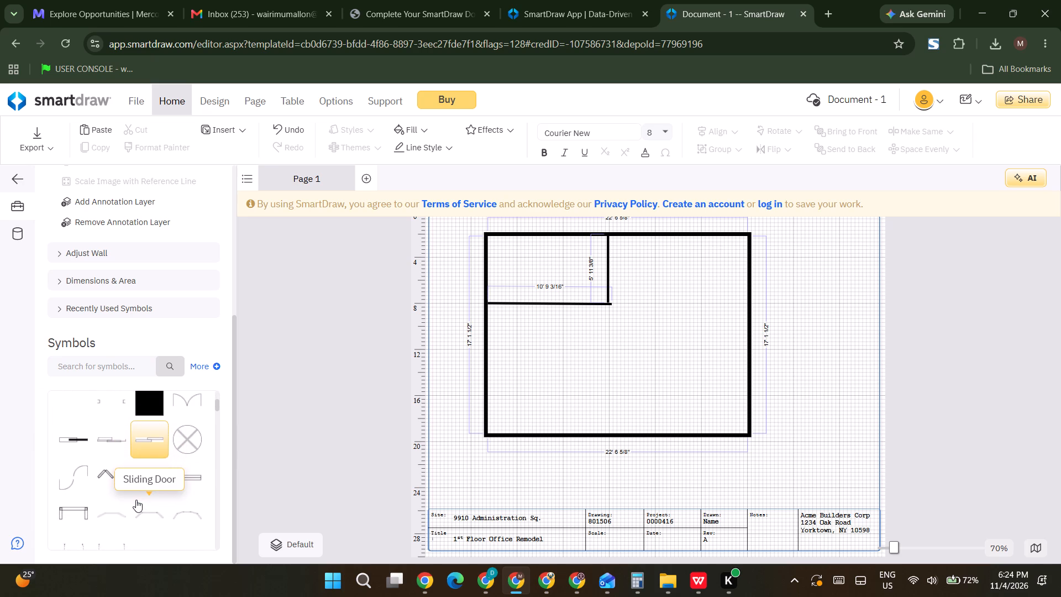
scroll(136, 500, "down", 1)
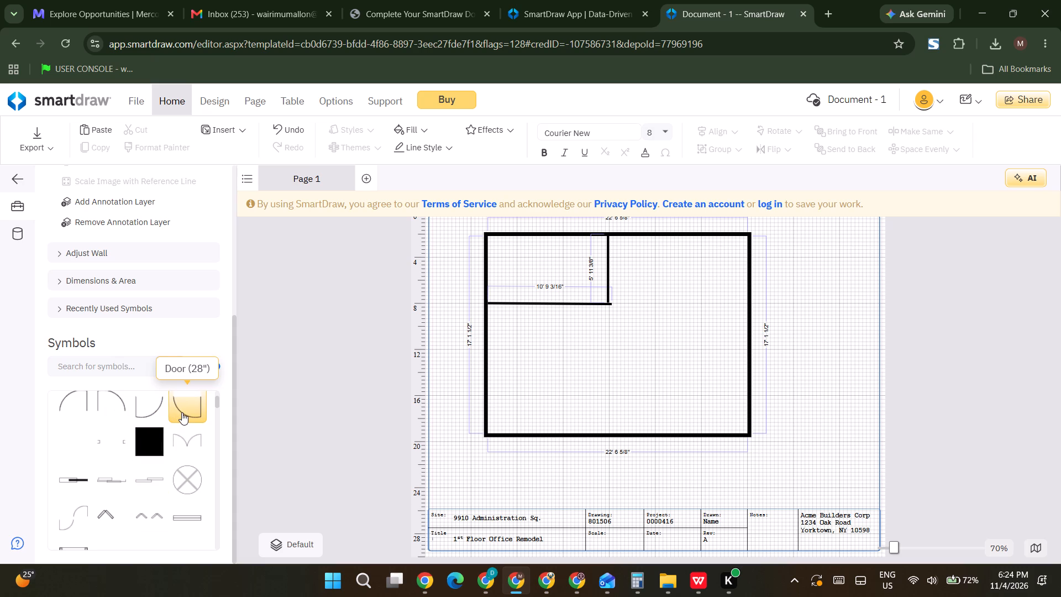
left_click_drag(182, 412, 565, 335)
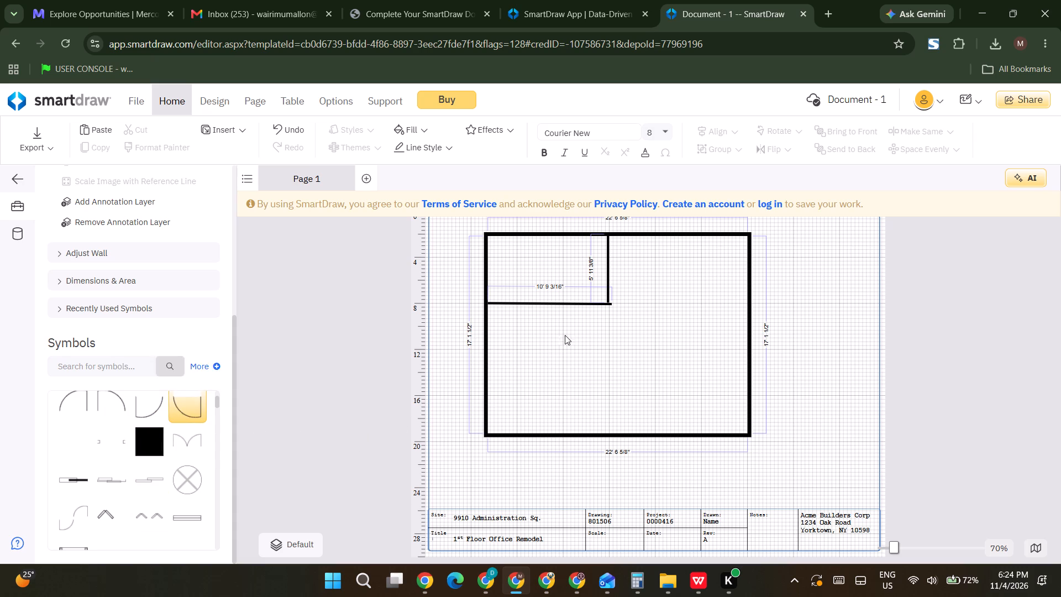
left_click_drag(565, 335, 590, 290)
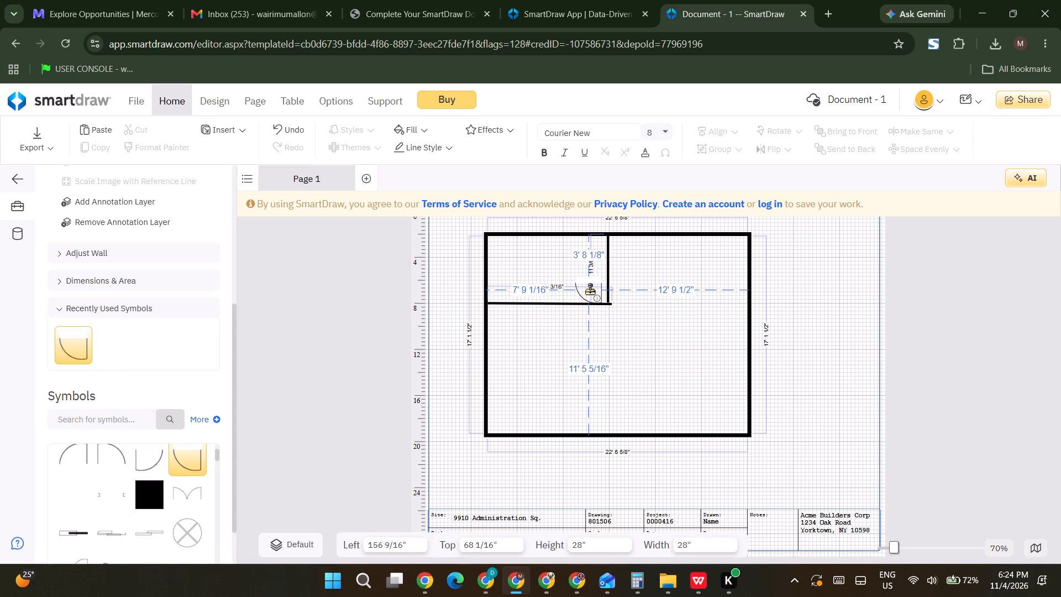
left_click_drag(590, 290, 601, 282)
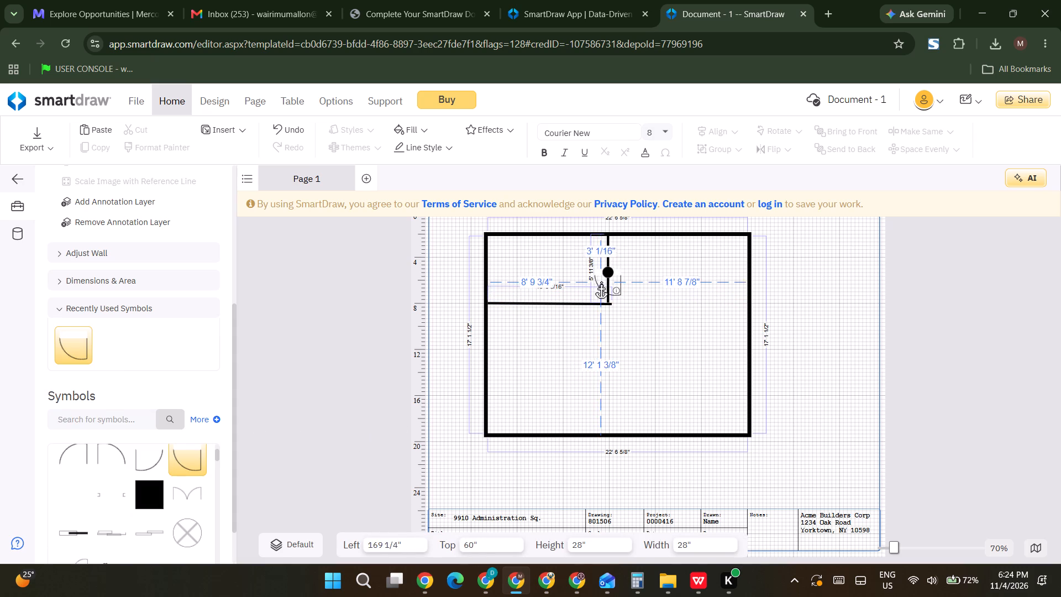
left_click_drag(601, 282, 597, 284)
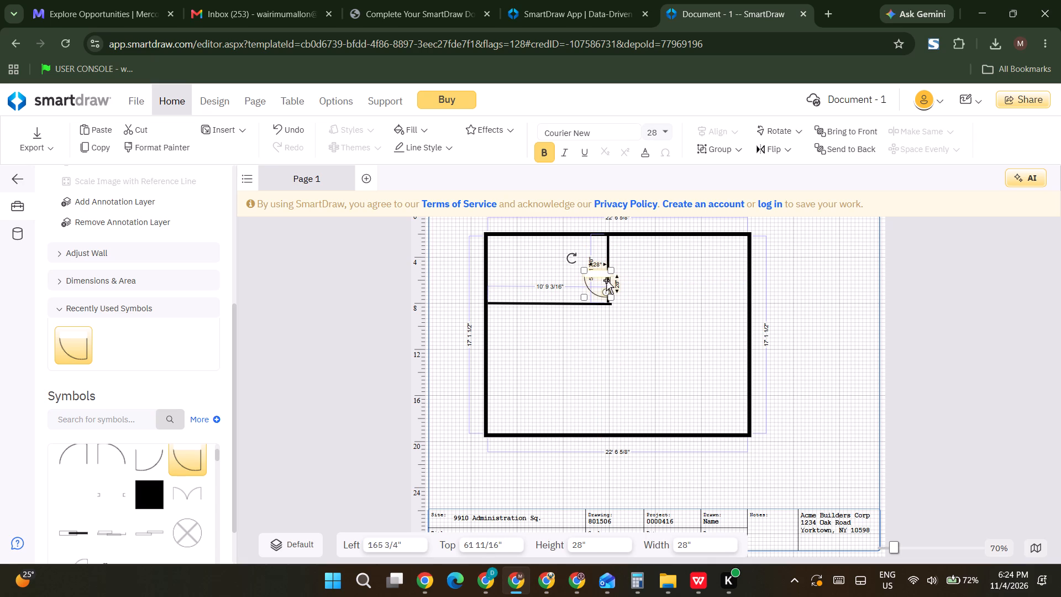
Rotate the door in the vertical interior line to about 271° so it sits square to the wall, and deselect it.
left_click(575, 256)
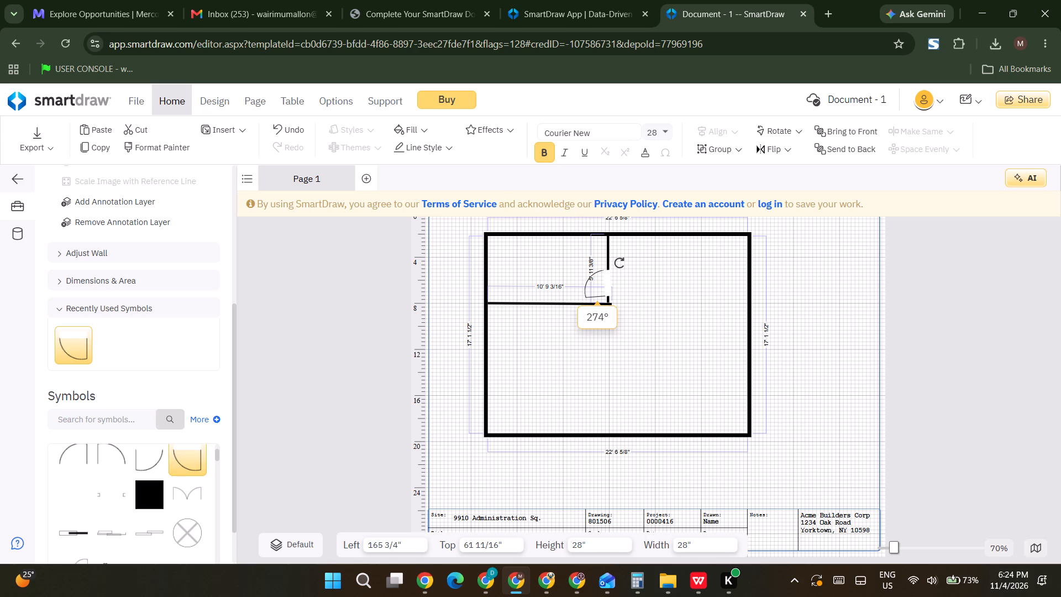
left_click(619, 264)
left_click(619, 264)
left_click_drag(632, 285, 623, 264)
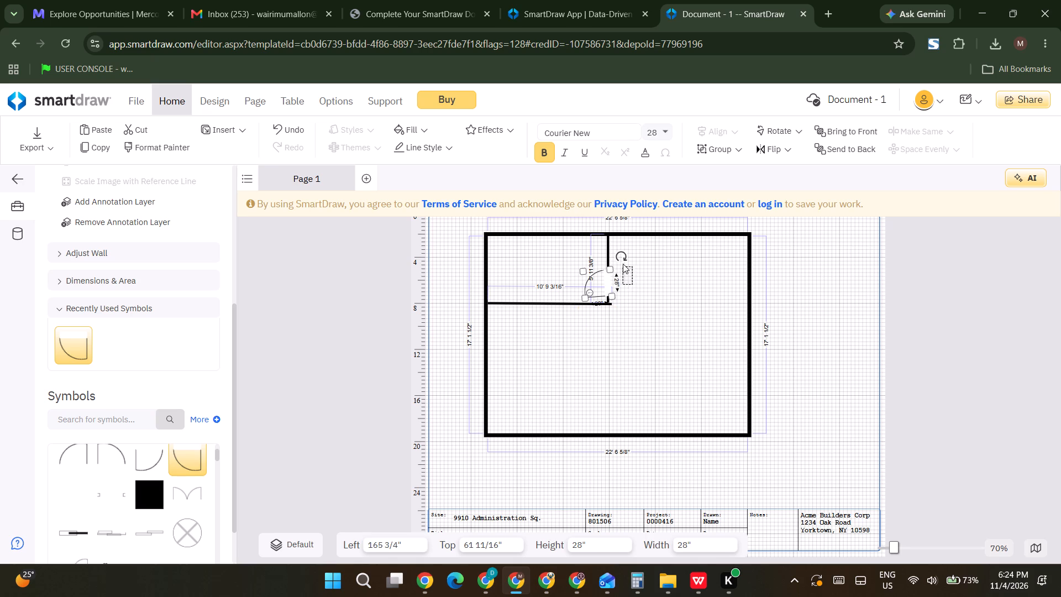
left_click_drag(623, 264, 626, 250)
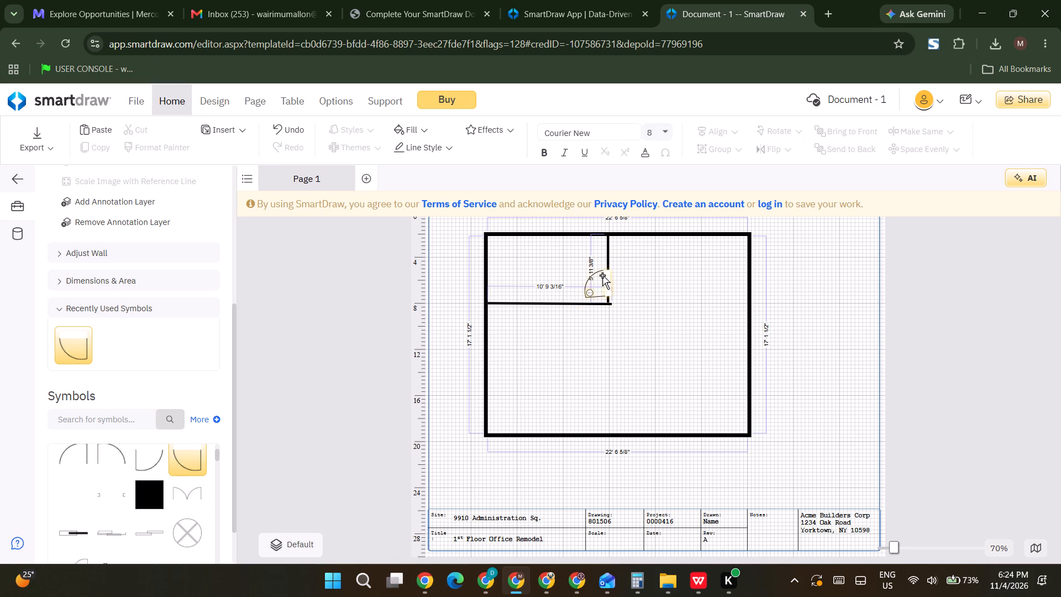
left_click(600, 277)
left_click(621, 257)
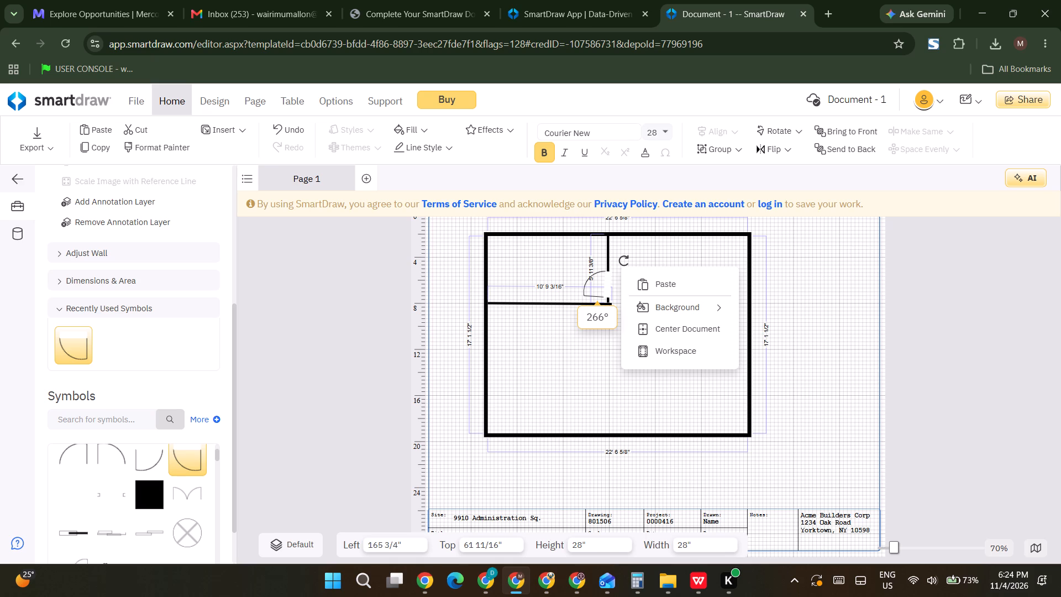
left_click(624, 261)
left_click(624, 261)
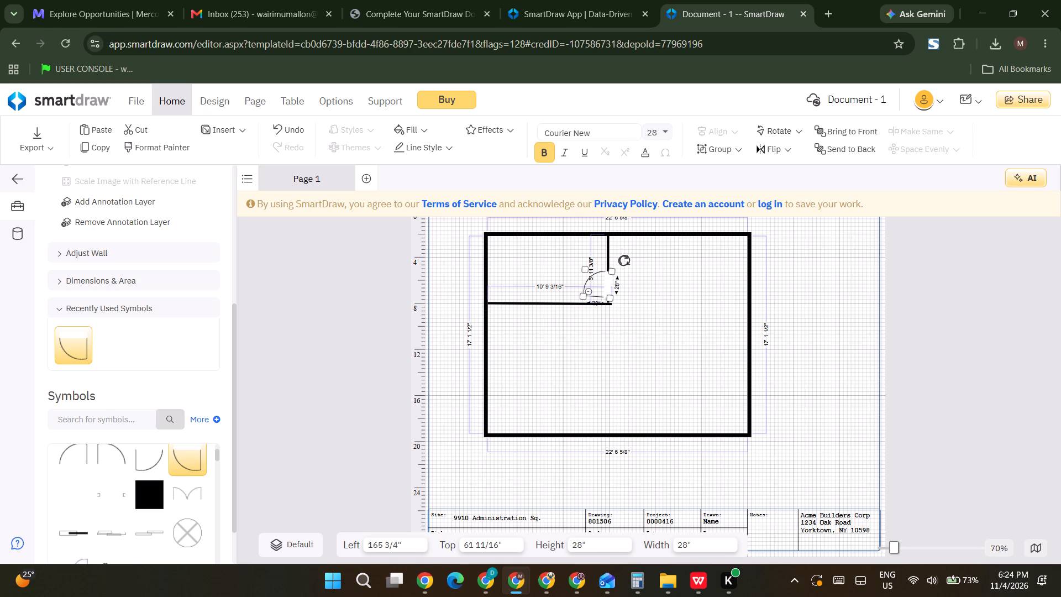
left_click_drag(623, 261, 628, 266)
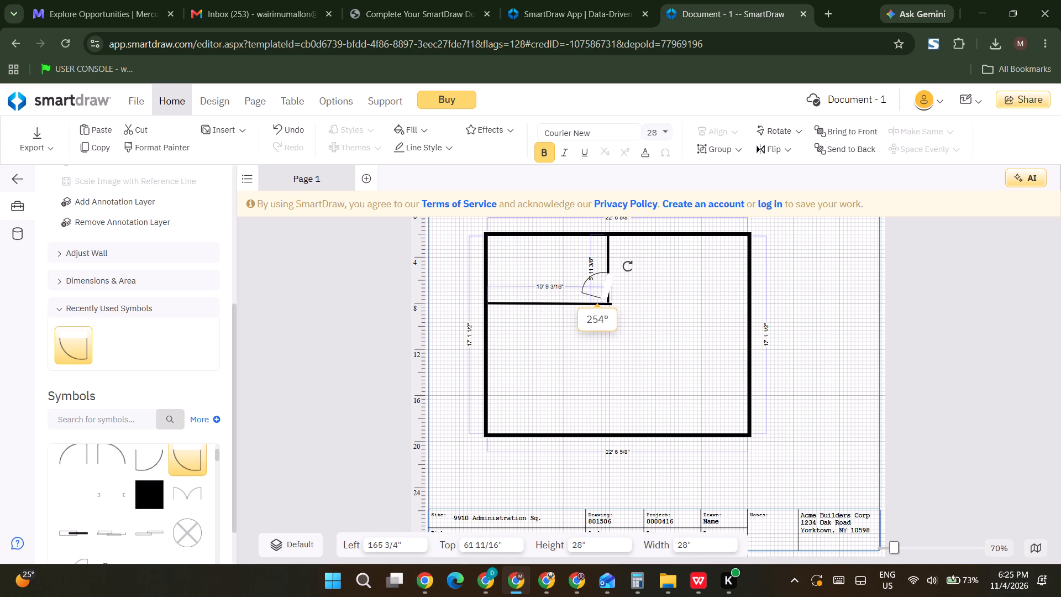
left_click_drag(628, 266, 629, 263)
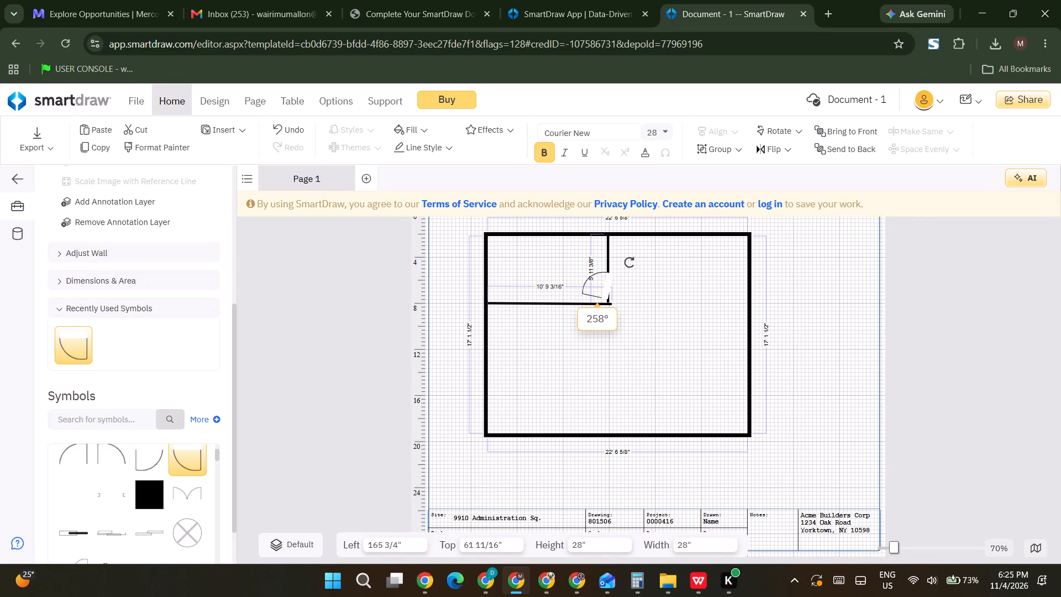
left_click_drag(629, 263, 630, 253)
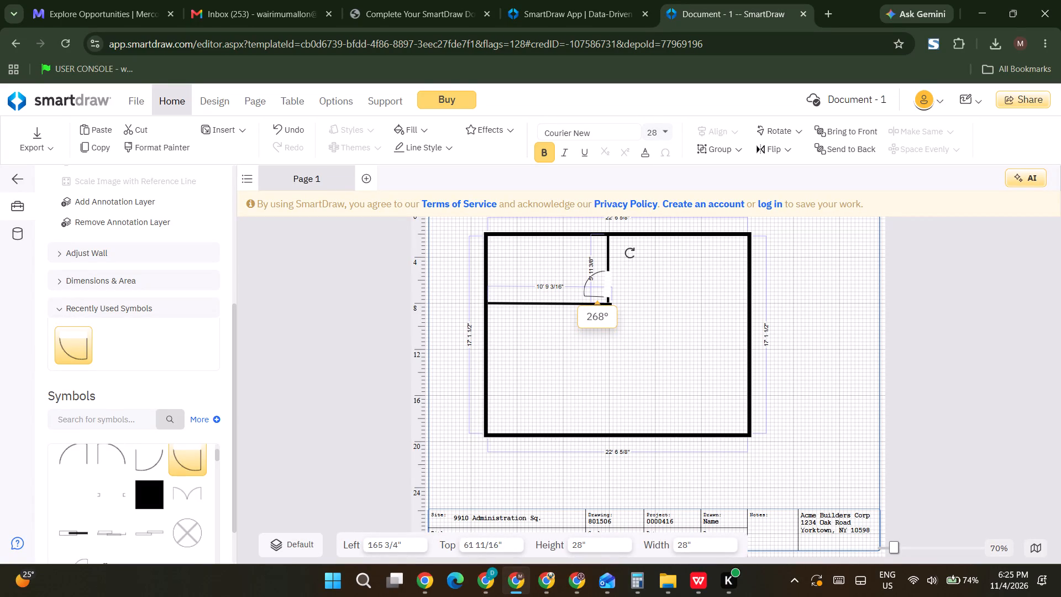
left_click_drag(630, 253, 630, 249)
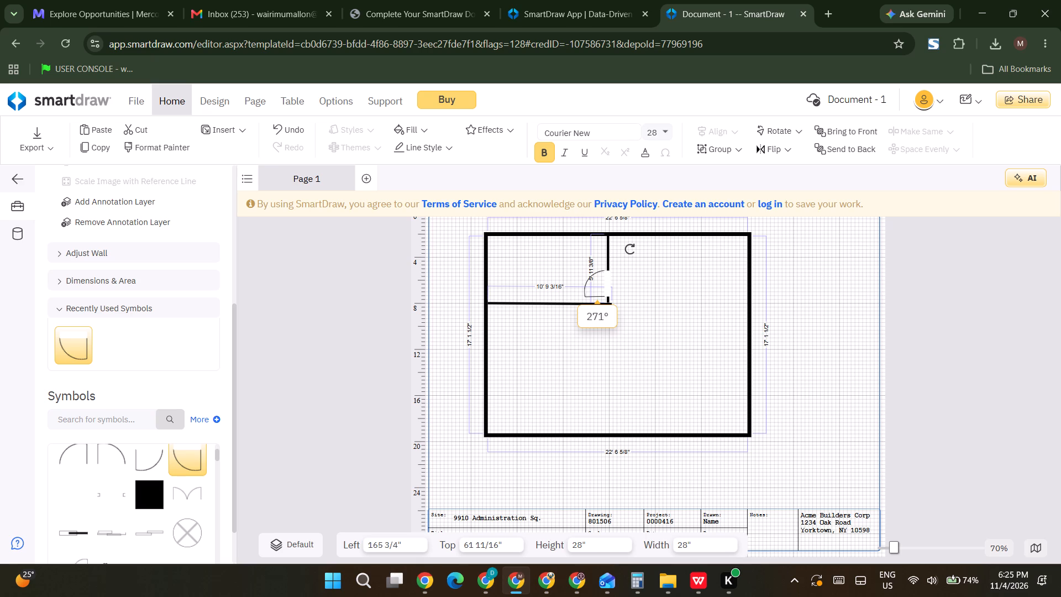
left_click_drag(630, 249, 630, 252)
left_click_drag(630, 252, 630, 248)
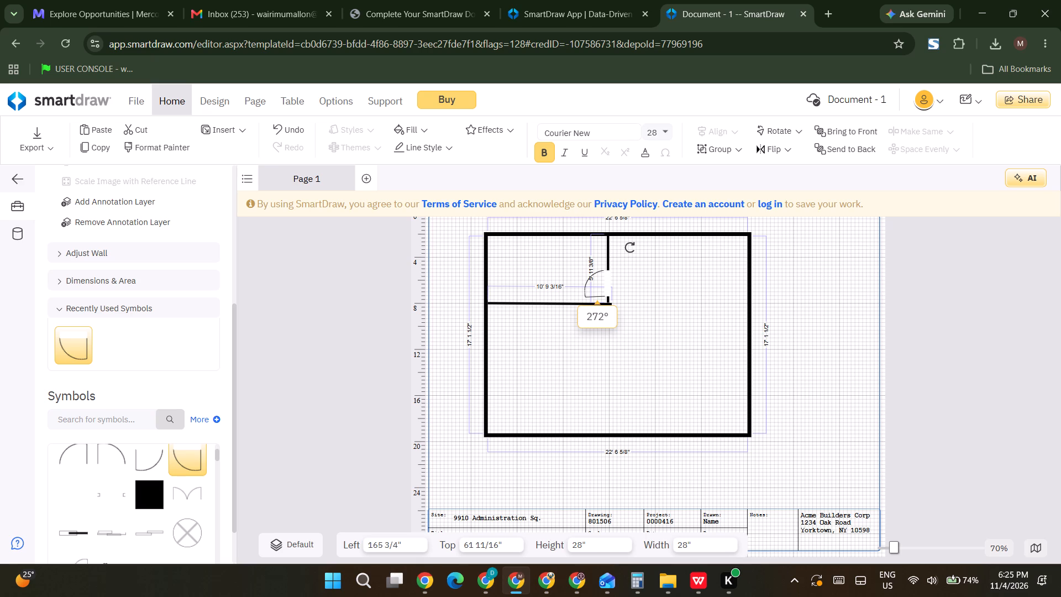
left_click_drag(630, 248, 631, 247)
left_click_drag(631, 247, 632, 245)
left_click_drag(632, 245, 635, 241)
left_click_drag(635, 241, 634, 242)
left_click_drag(634, 242, 633, 244)
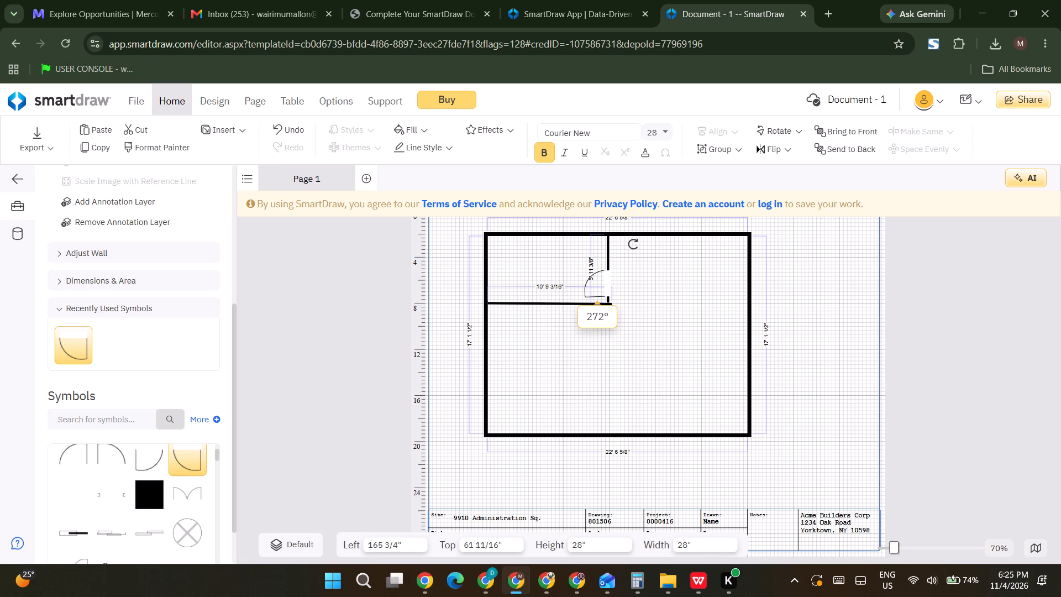
left_click_drag(633, 244, 633, 247)
left_click_drag(633, 247, 633, 247)
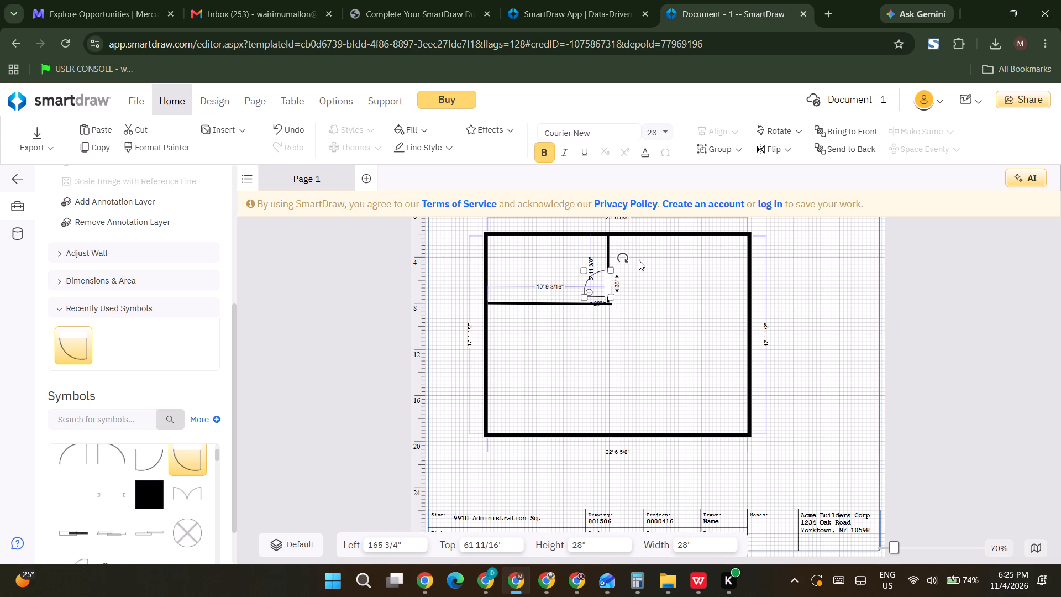
left_click(640, 263)
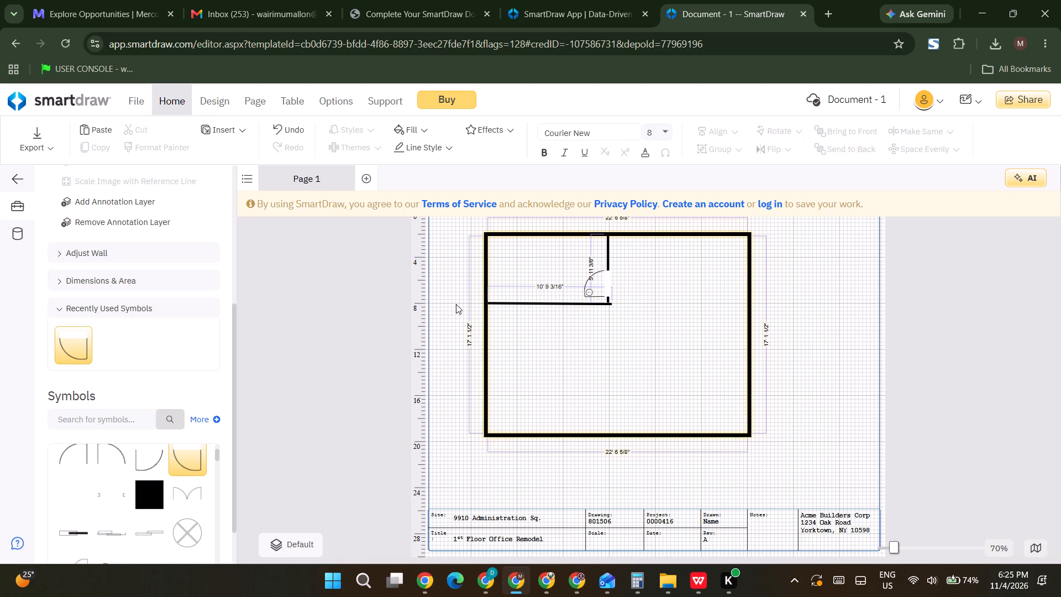
left_click(529, 354)
Draw a horizontal interior line about 14' 6" long from the left wall, at about 12' 3" down the page.
scroll(200, 264, "up", 1)
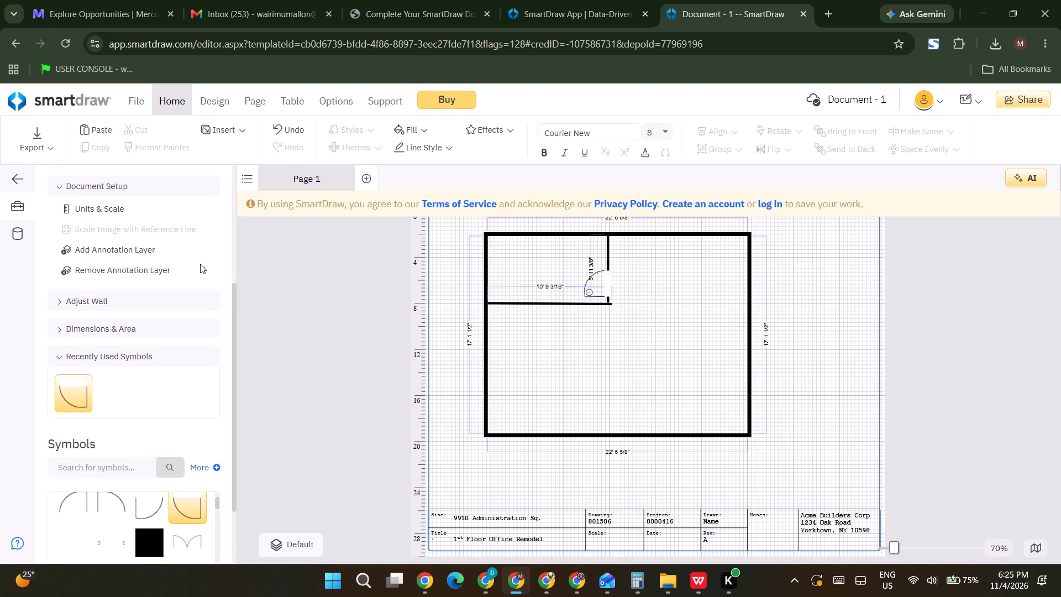
scroll(200, 264, "up", 1)
scroll(200, 264, "down", 1)
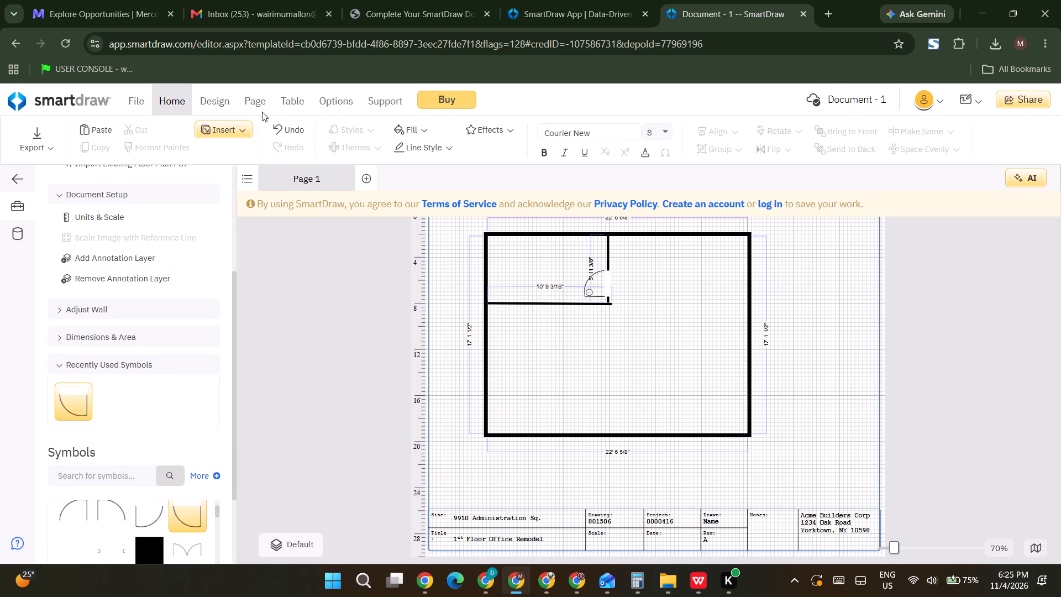
scroll(117, 265, "up", 3)
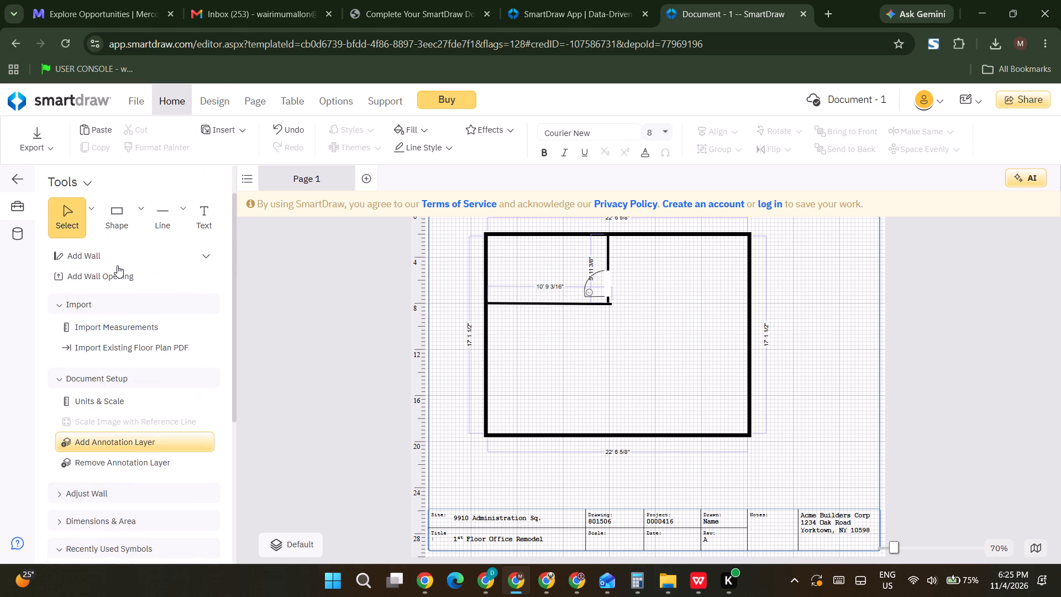
left_click(164, 203)
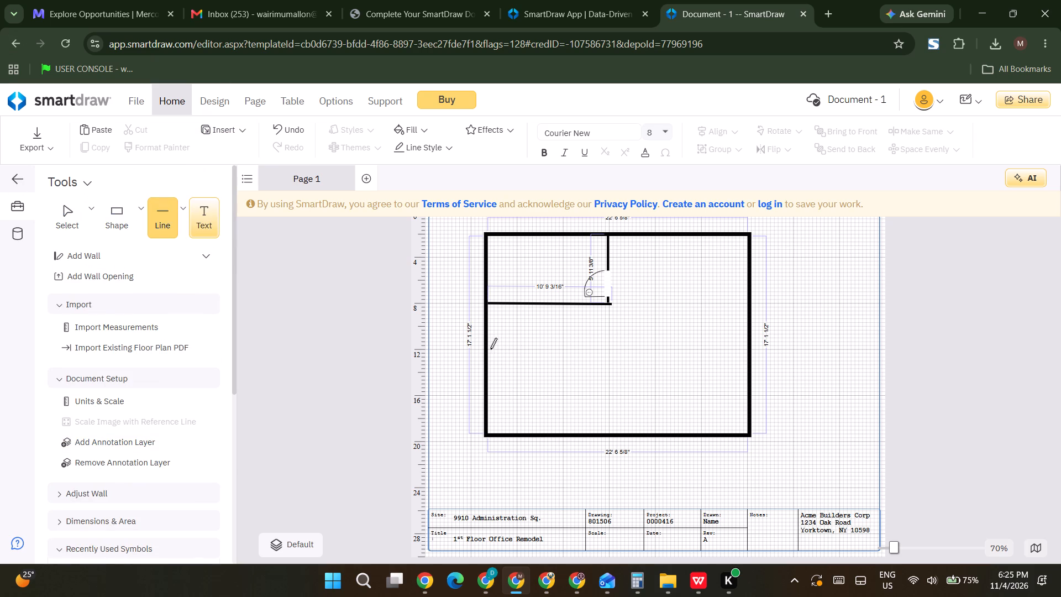
left_click_drag(487, 349, 600, 359)
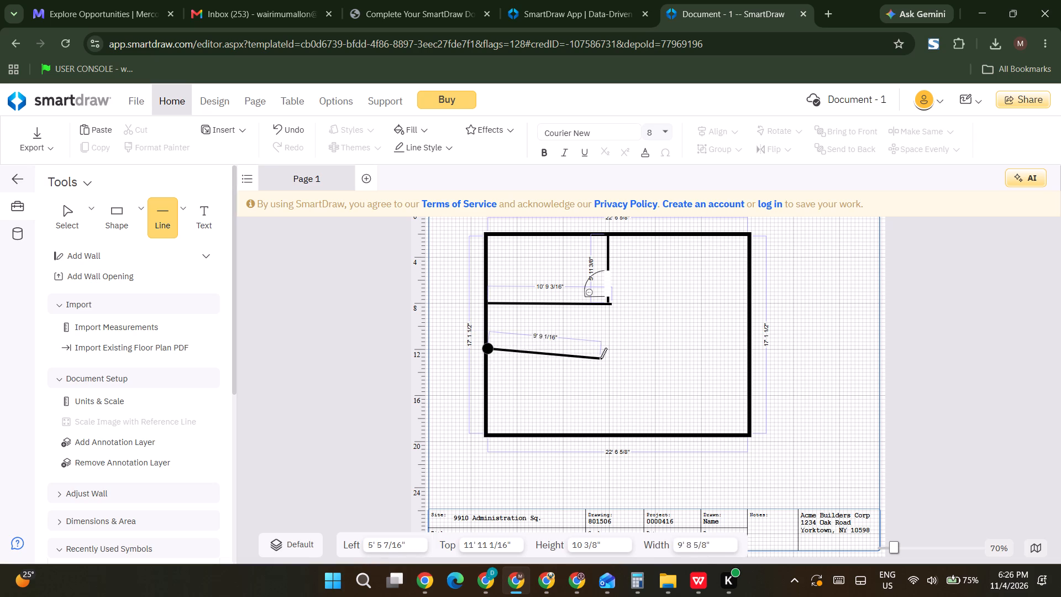
left_click_drag(600, 359, 623, 352)
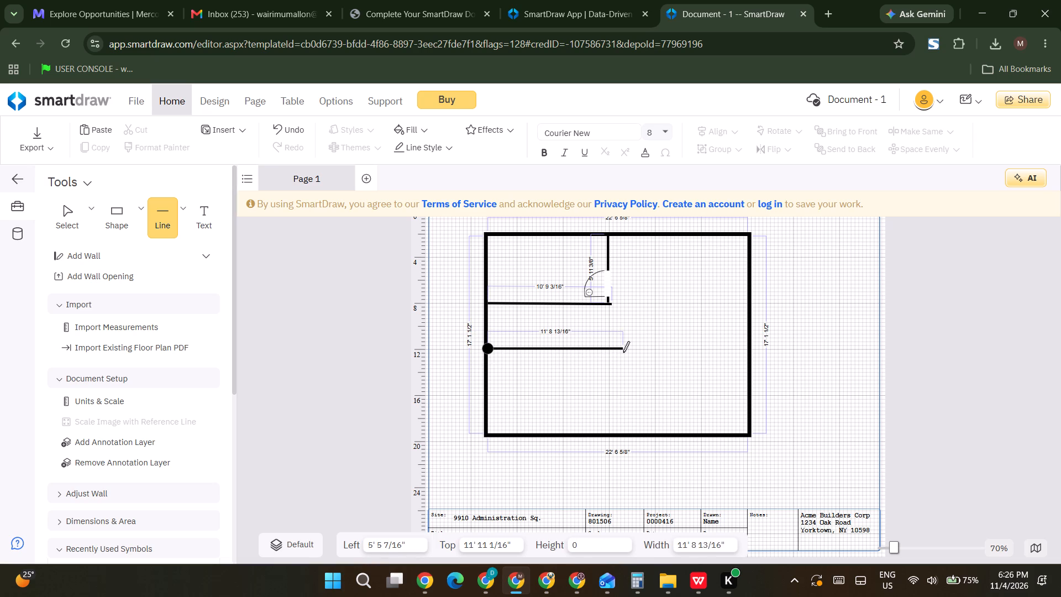
left_click_drag(623, 352, 643, 349)
left_click_drag(643, 349, 651, 349)
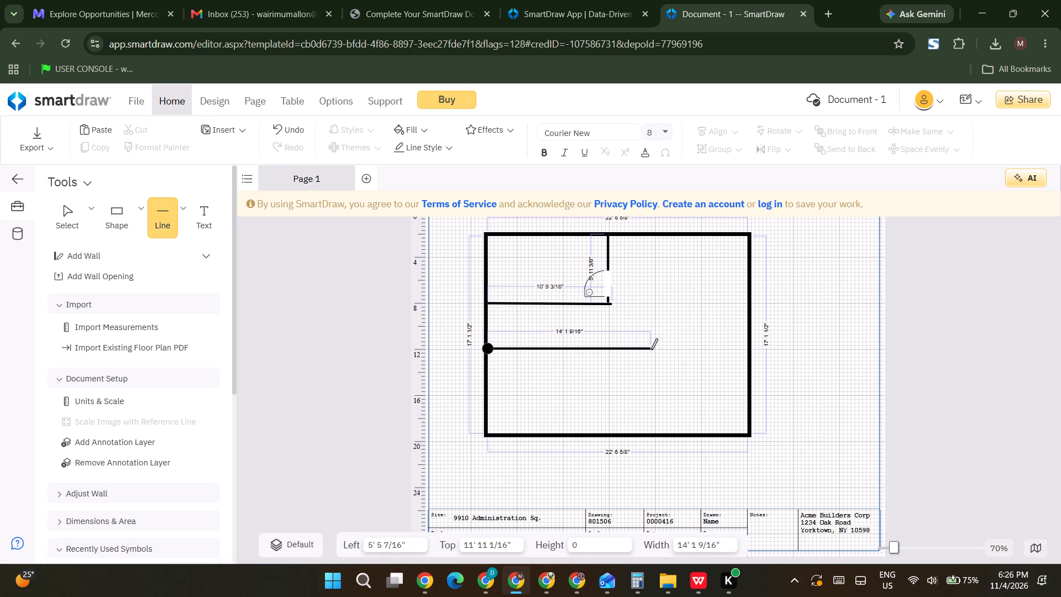
left_click_drag(651, 349, 655, 351)
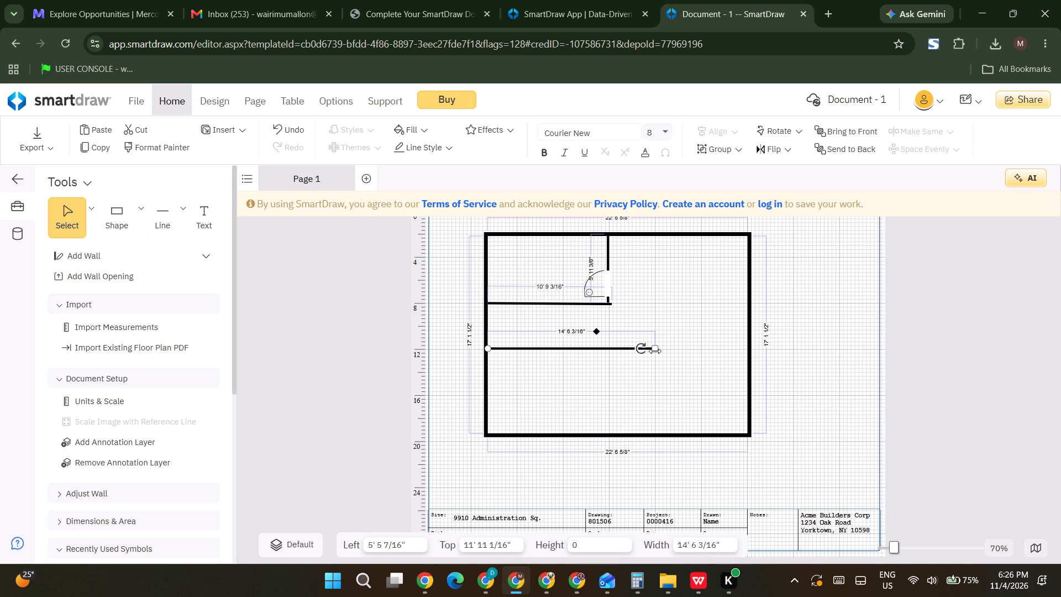
left_click(626, 390)
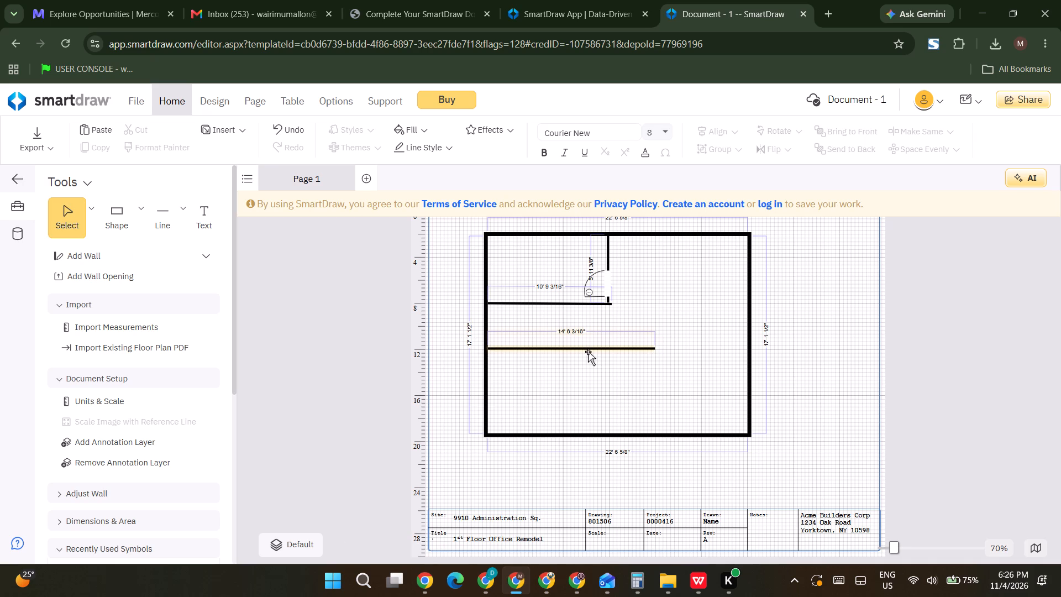
left_click(550, 350)
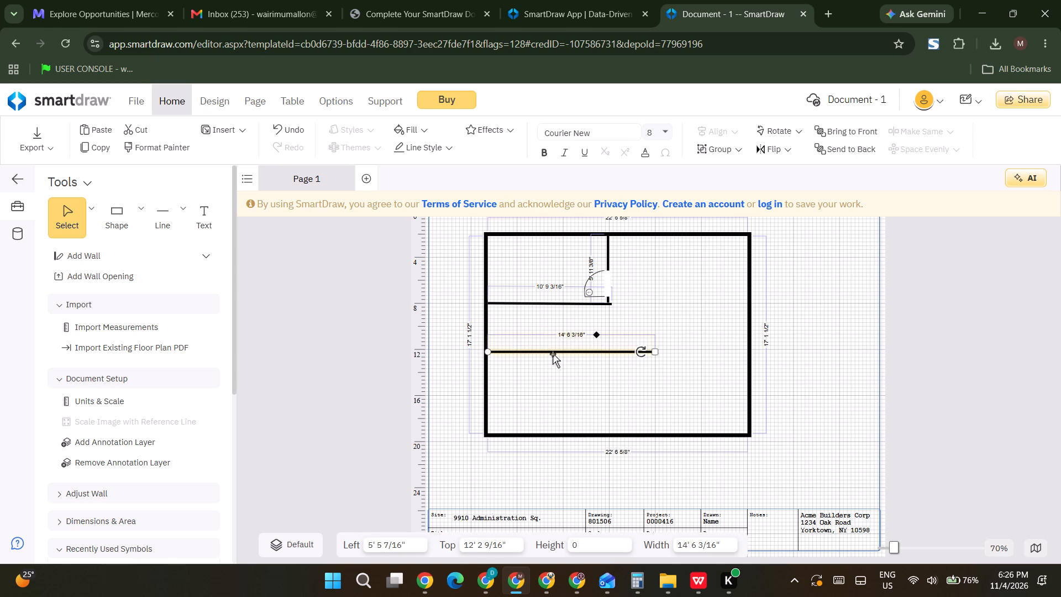
Draw a vertical line about 7' 5" long from the middle of the lower horizontal line down to the bottom wall.
left_click(159, 220)
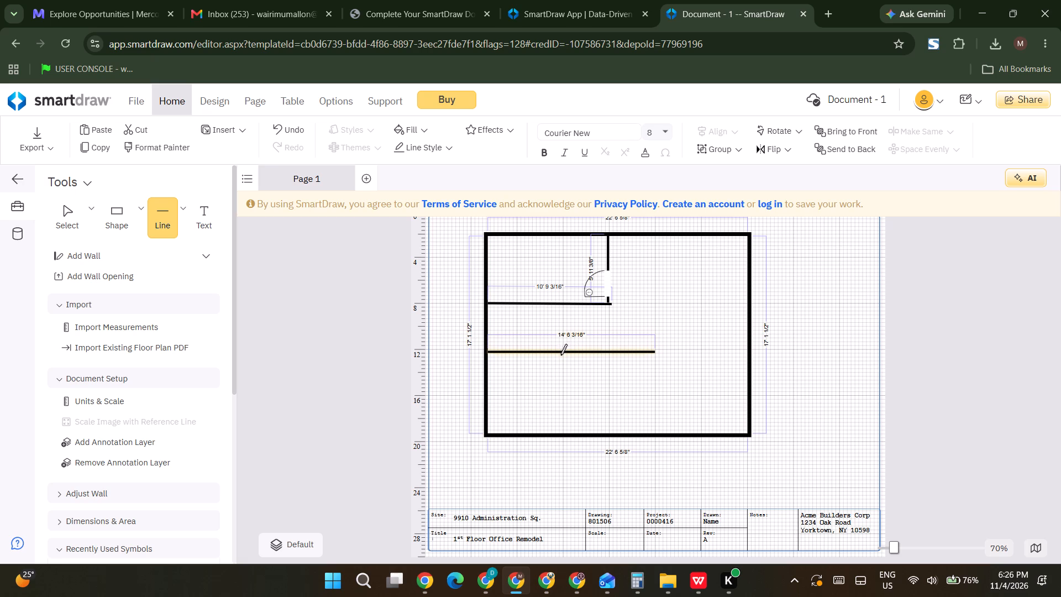
left_click_drag(563, 352, 569, 396)
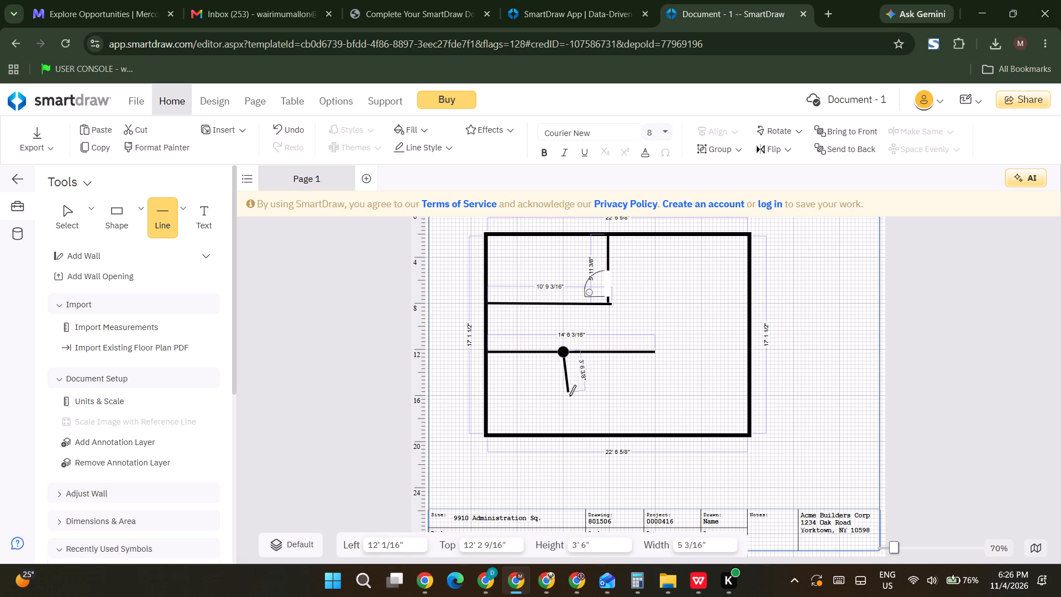
left_click_drag(569, 396, 563, 444)
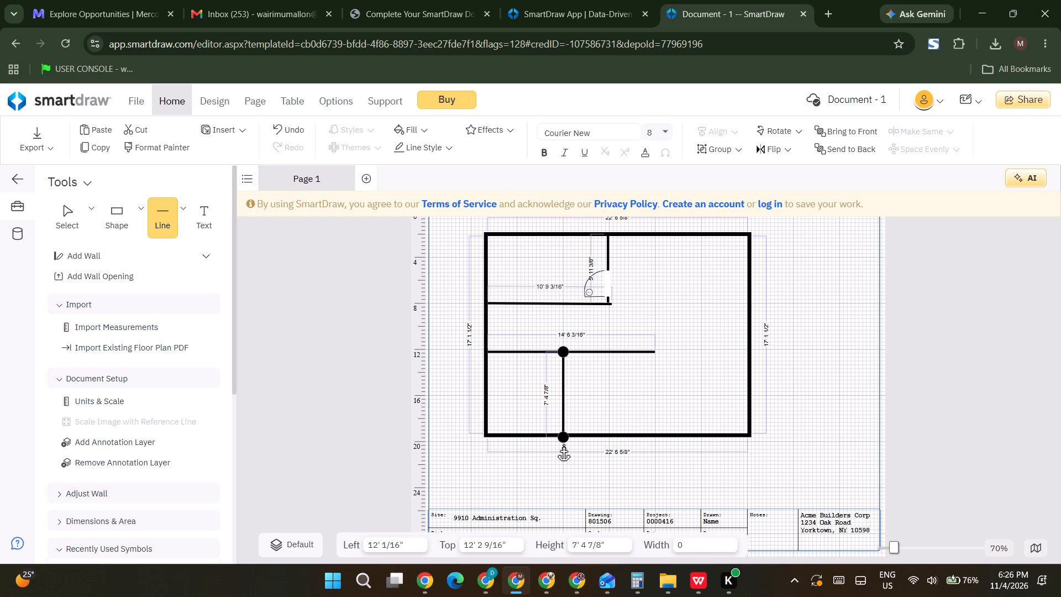
left_click_drag(563, 444, 563, 442)
left_click(583, 389)
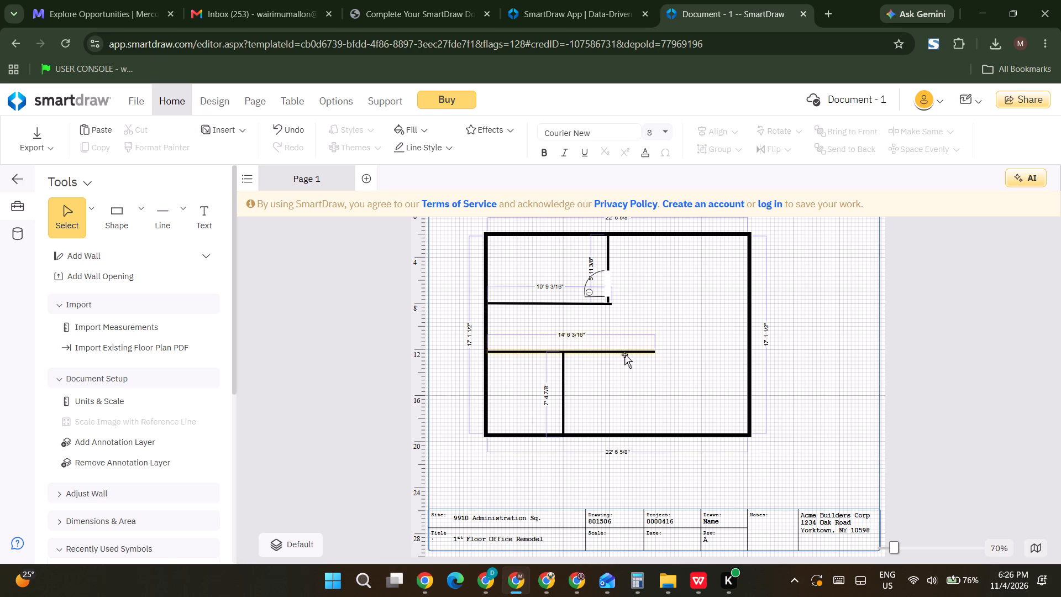
Draw a second vertical line about 7' 1" long, near the lower horizontal line's free end, down to the bottom wall.
left_click(174, 211)
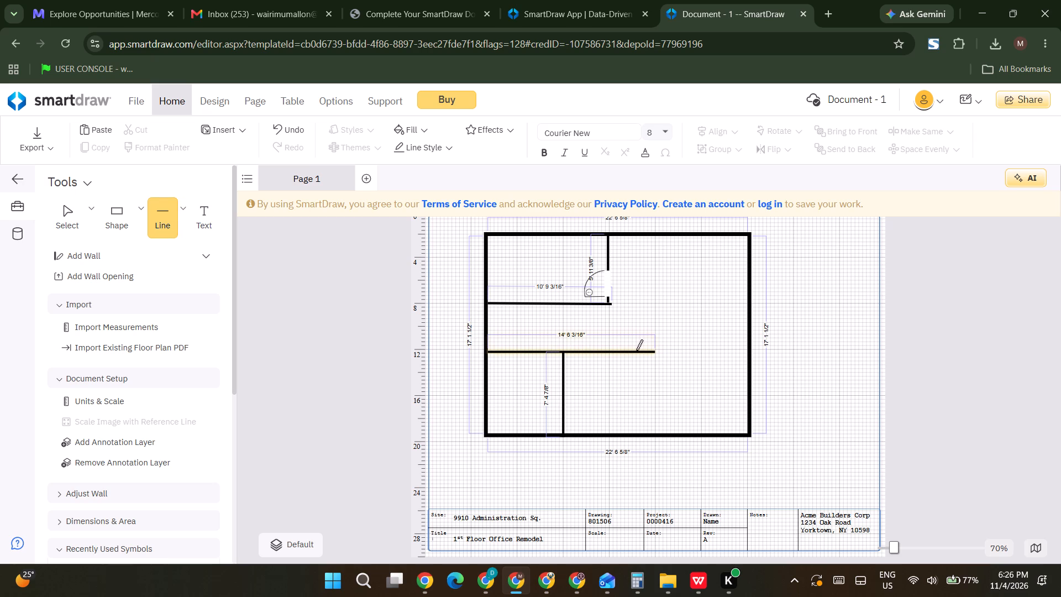
left_click_drag(624, 353, 624, 353)
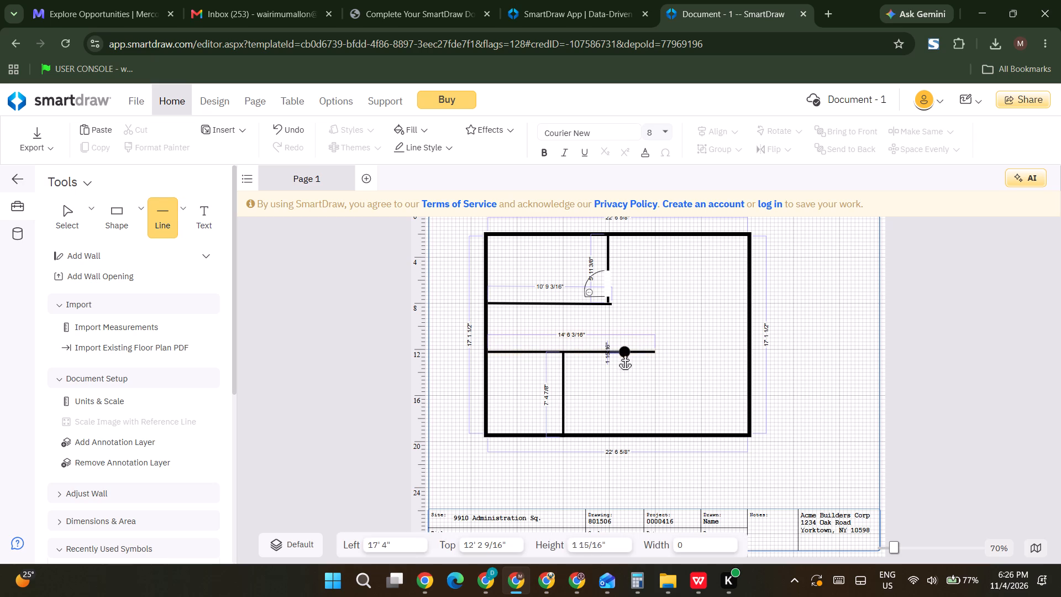
left_click_drag(624, 353, 623, 432)
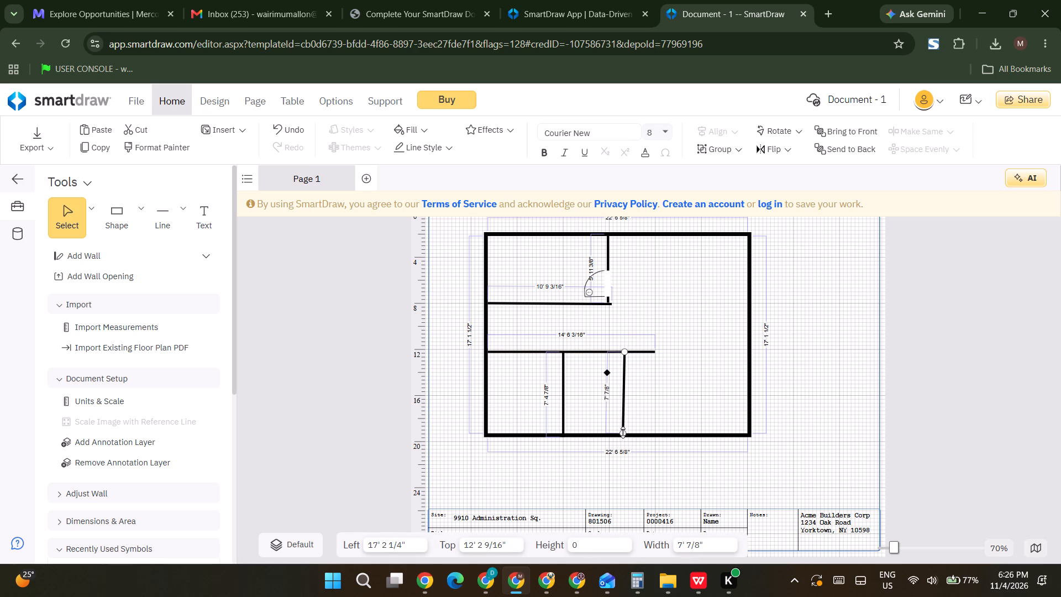
left_click(603, 412)
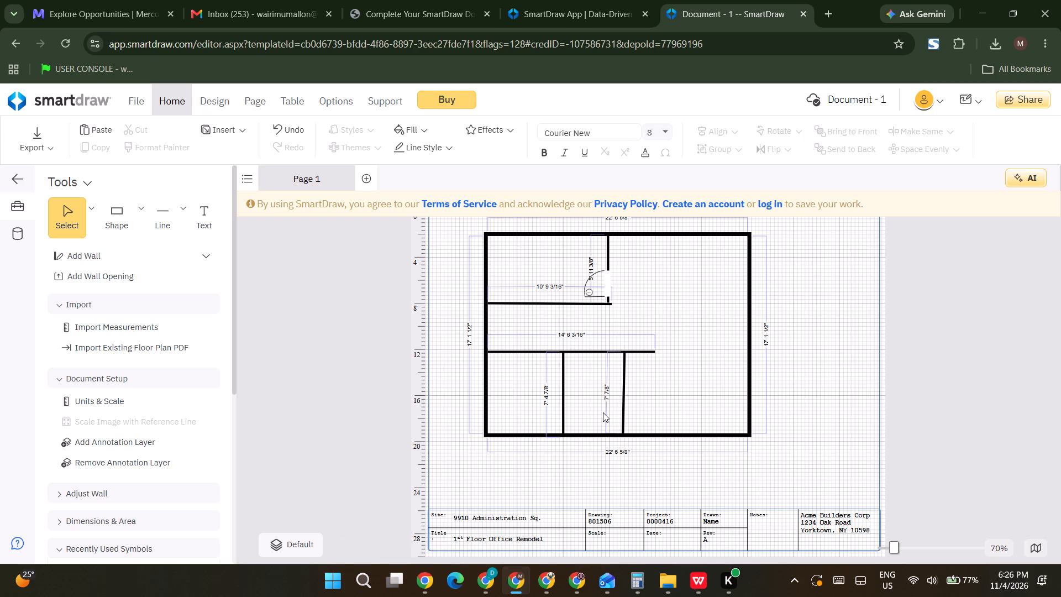
Place a Door (28") symbol in the lower horizontal line, opening down into the bottom-left room beside the first vertical line.
scroll(707, 324, "up", 2)
scroll(113, 411, "down", 3)
scroll(113, 411, "up", 1)
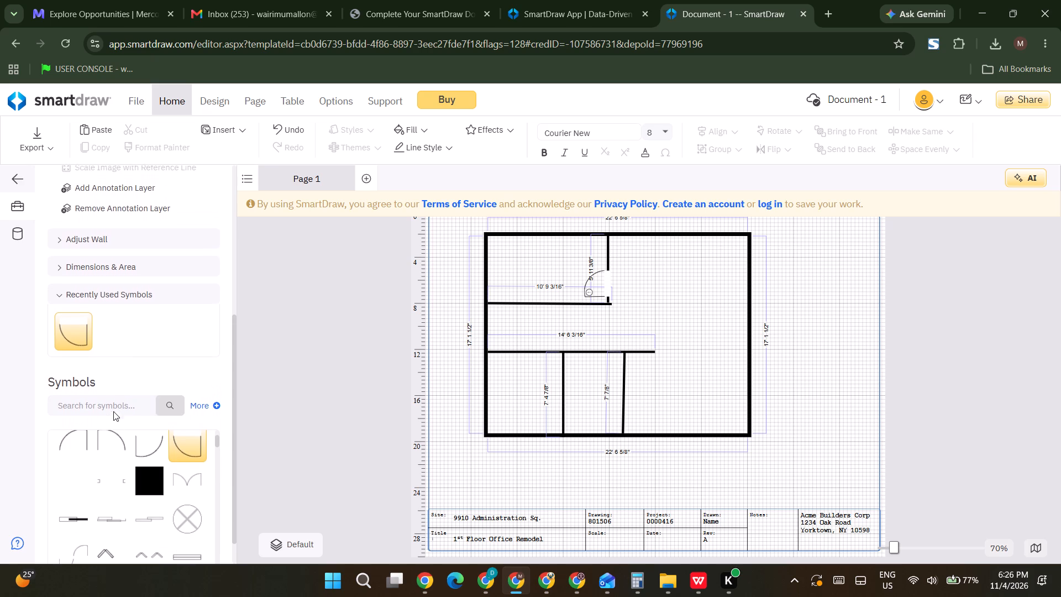
scroll(113, 411, "up", 1)
scroll(102, 511, "up", 1)
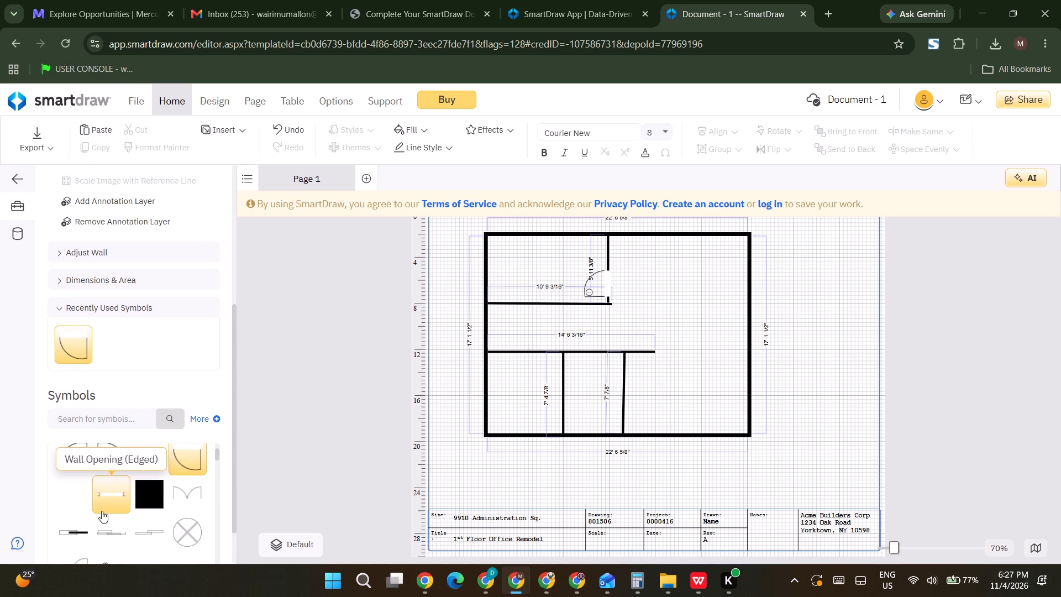
scroll(102, 511, "up", 1)
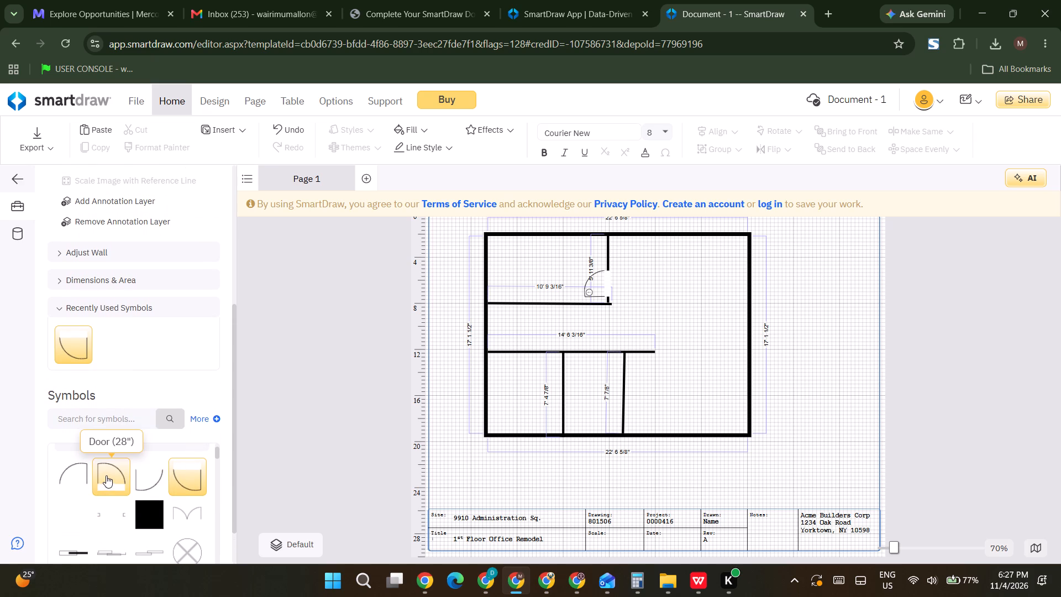
left_click_drag(136, 472, 183, 478)
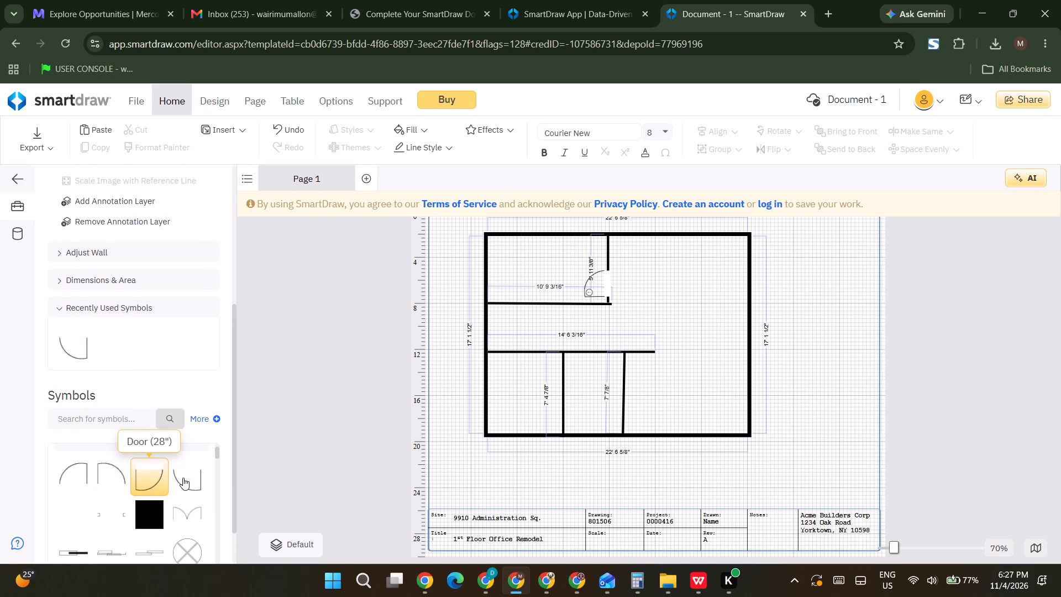
left_click_drag(183, 478, 567, 371)
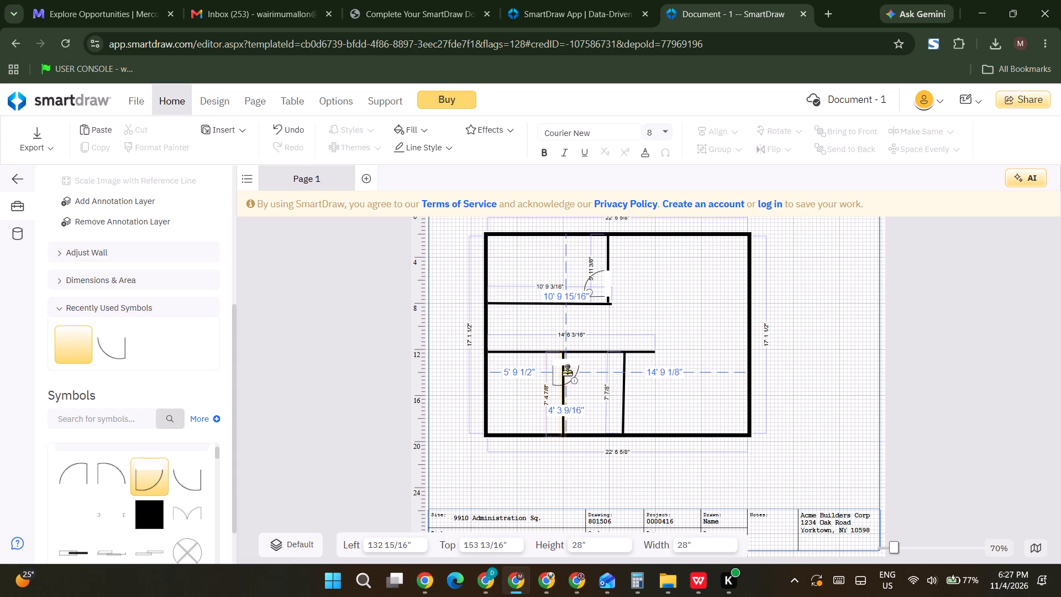
left_click_drag(567, 371, 542, 362)
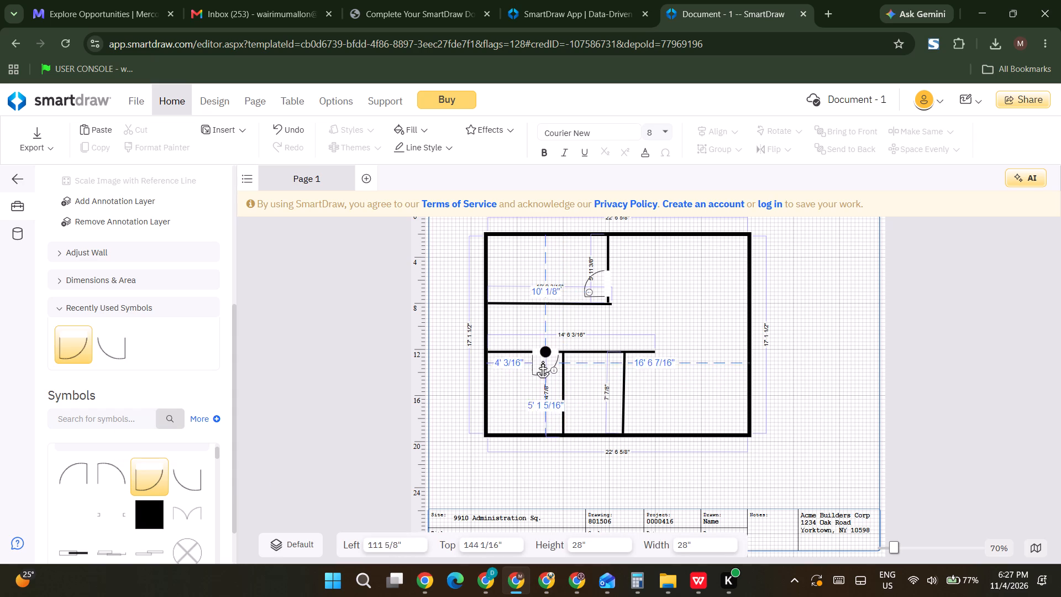
left_click_drag(542, 362, 540, 363)
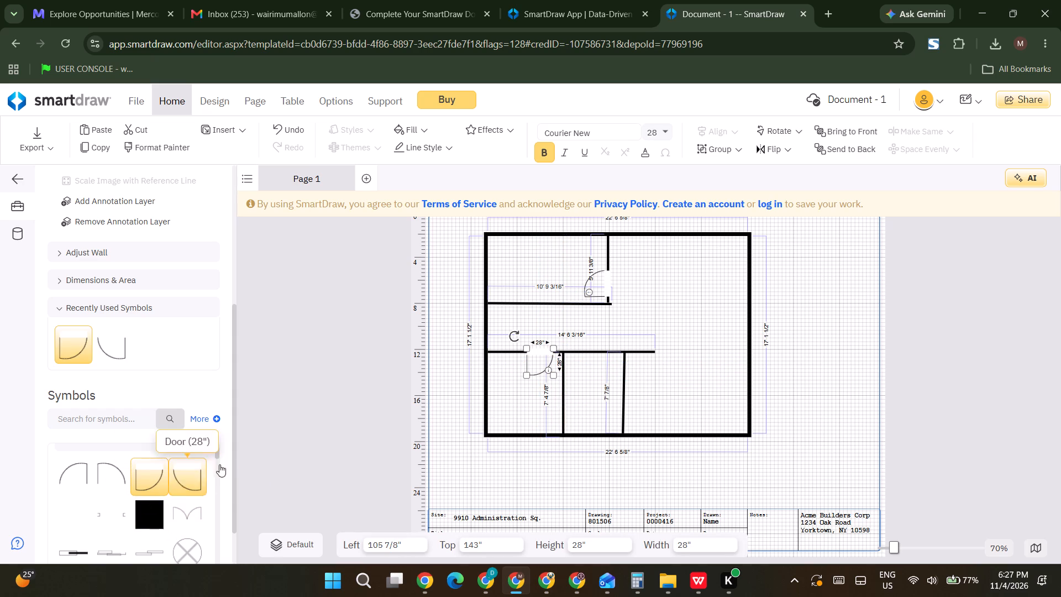
left_click(302, 452)
Place another Door (28") in the lower horizontal line, opening into the room between the two lower vertical lines, and deselect it.
left_click_drag(143, 469, 410, 447)
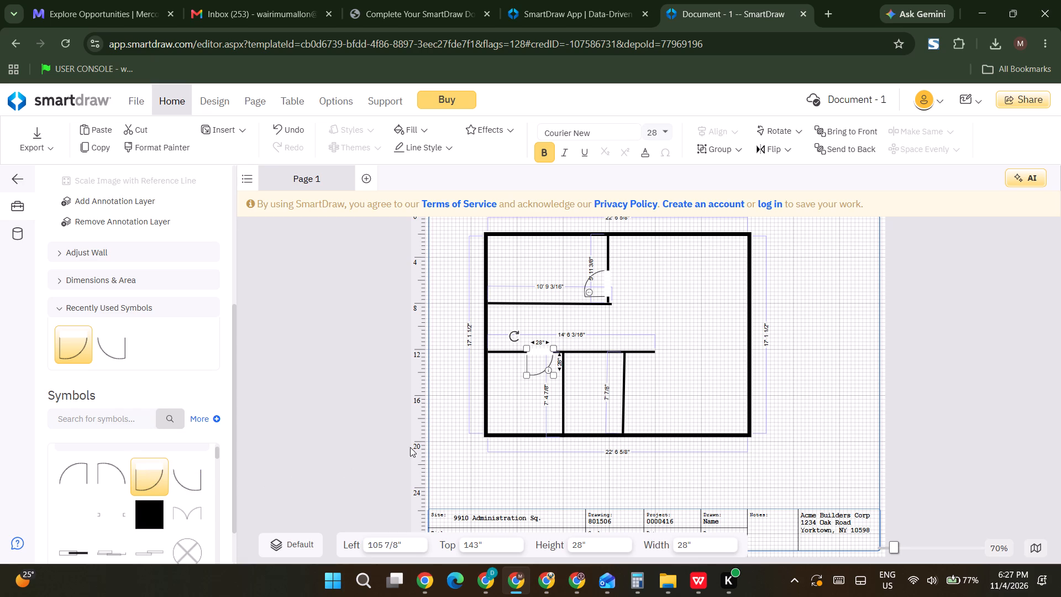
left_click_drag(410, 447, 587, 363)
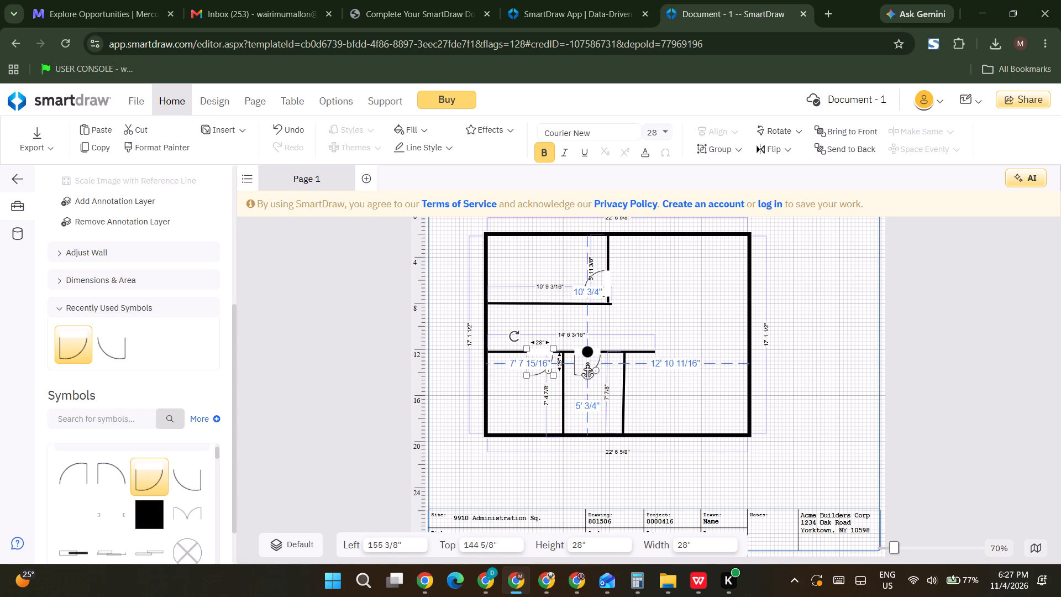
left_click_drag(587, 363, 586, 361)
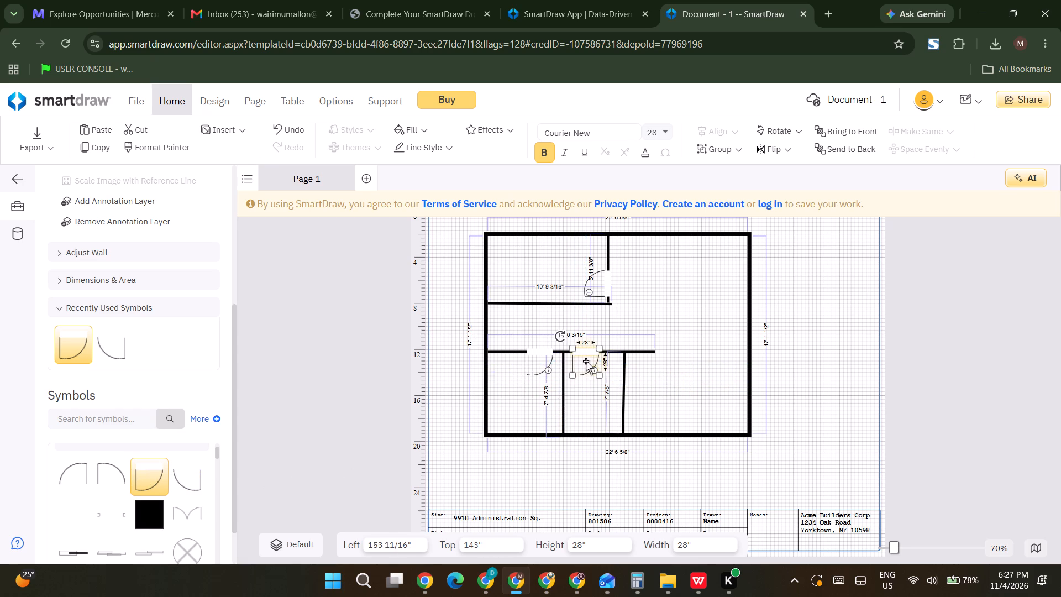
left_click(324, 397)
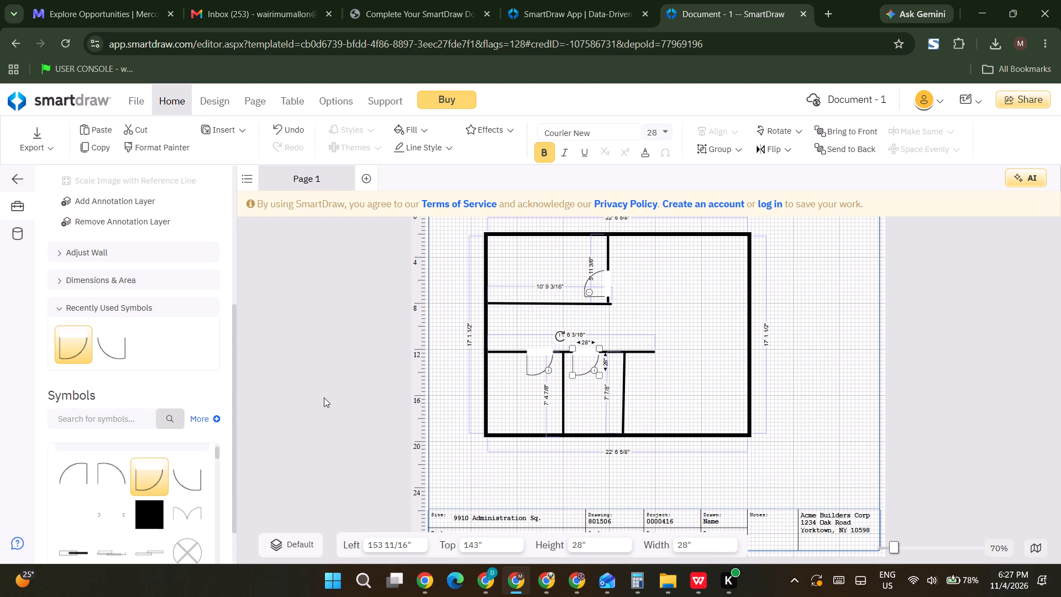
double_click(324, 397)
left_click(577, 413)
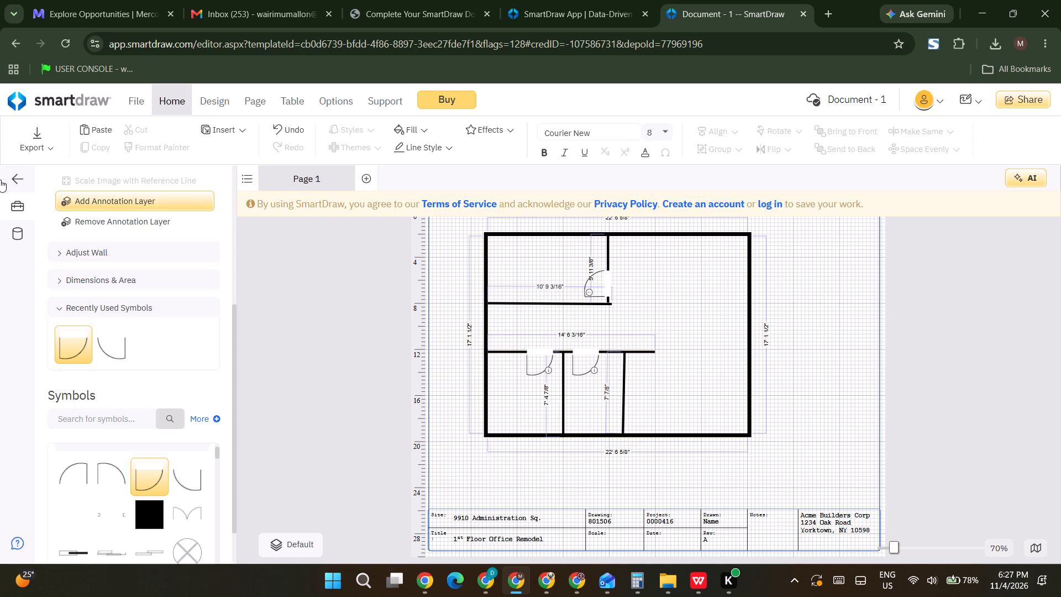
Draw a vertical line about 3' 5" long up from the bottom wall, below the free end of the lower horizontal line.
scroll(151, 344, "up", 3)
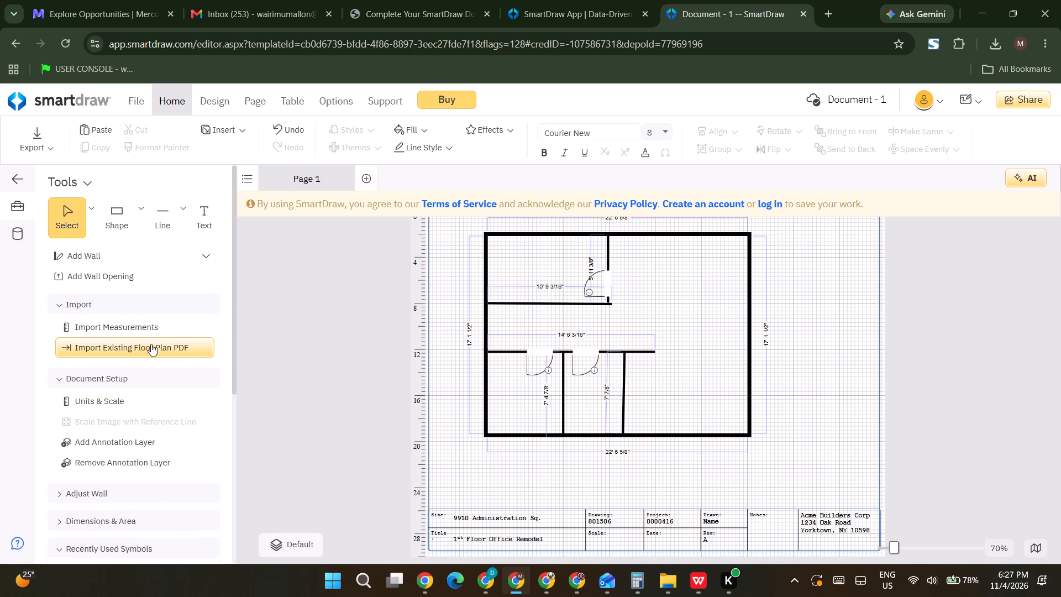
left_click(162, 220)
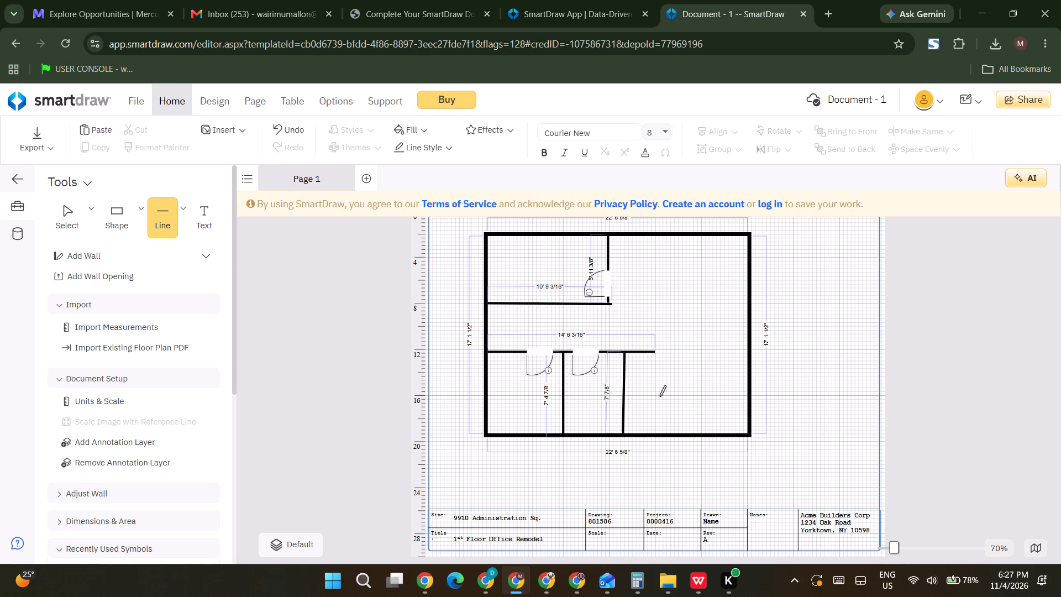
left_click_drag(653, 395, 654, 432)
left_click(660, 366)
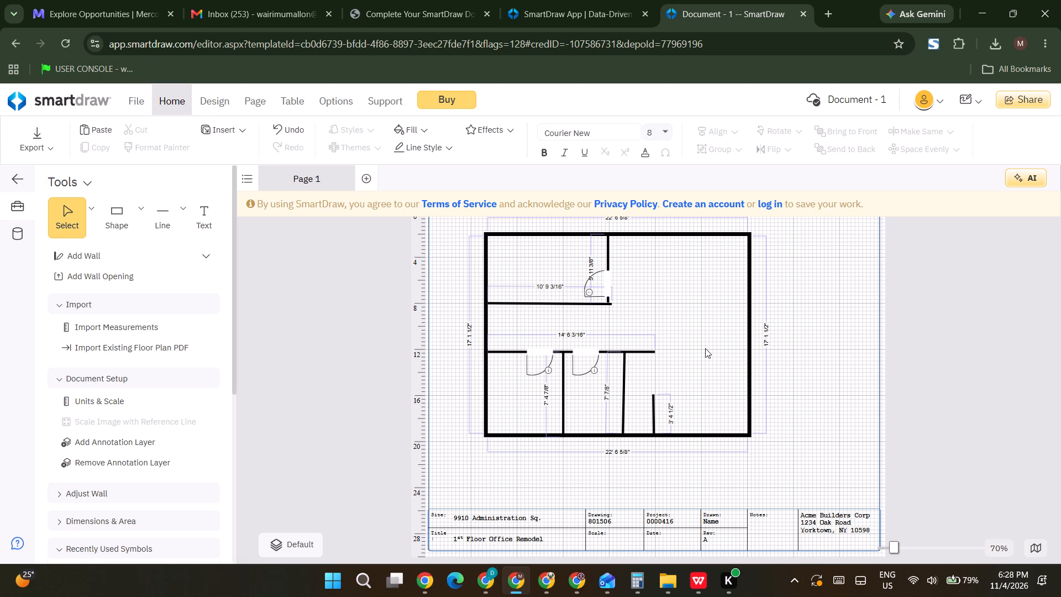
Draw a freestanding vertical line about 2' 9" long between the lower horizontal line's free end and the right wall.
left_click_drag(710, 349, 714, 374)
left_click(162, 220)
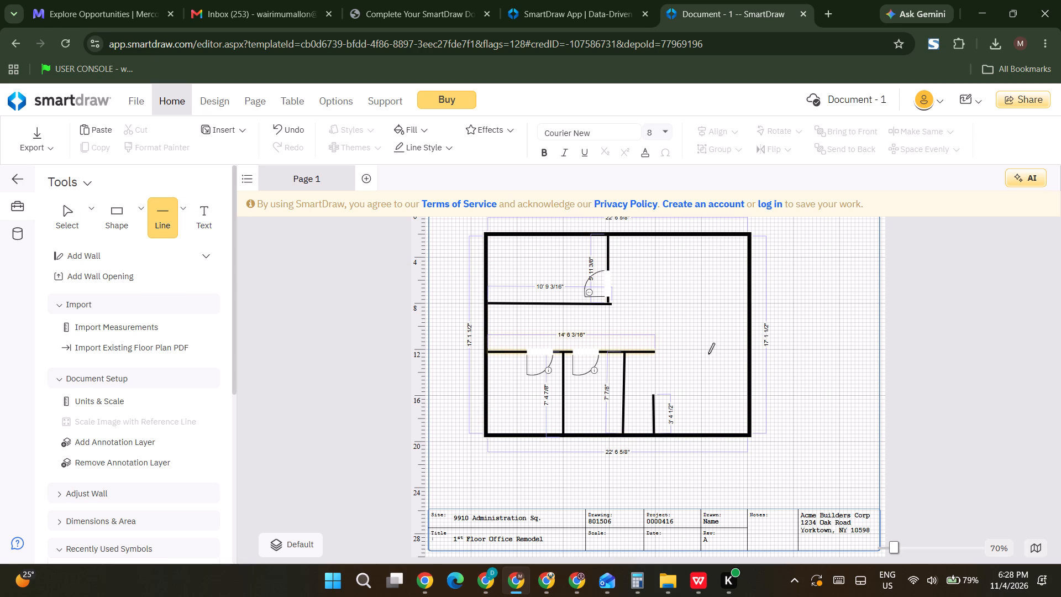
left_click_drag(707, 348, 710, 374)
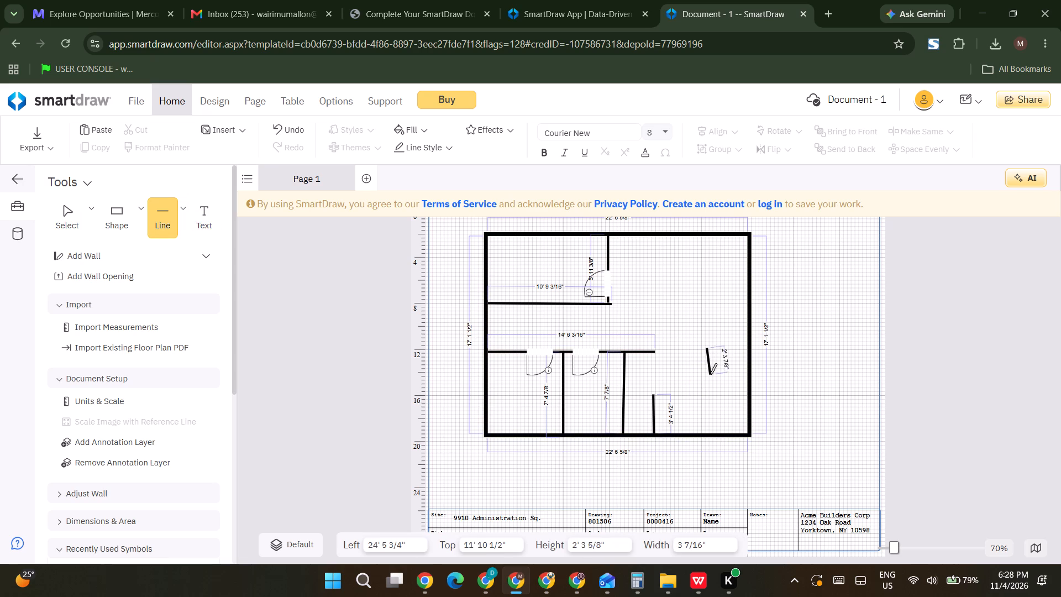
left_click_drag(710, 374, 708, 378)
left_click_drag(708, 378, 708, 380)
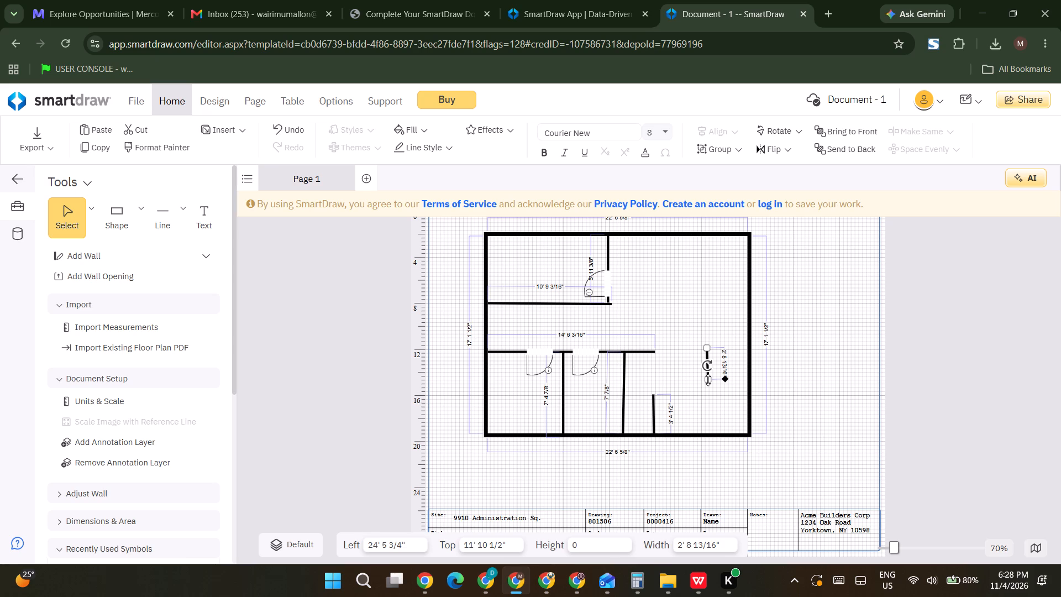
left_click(808, 385)
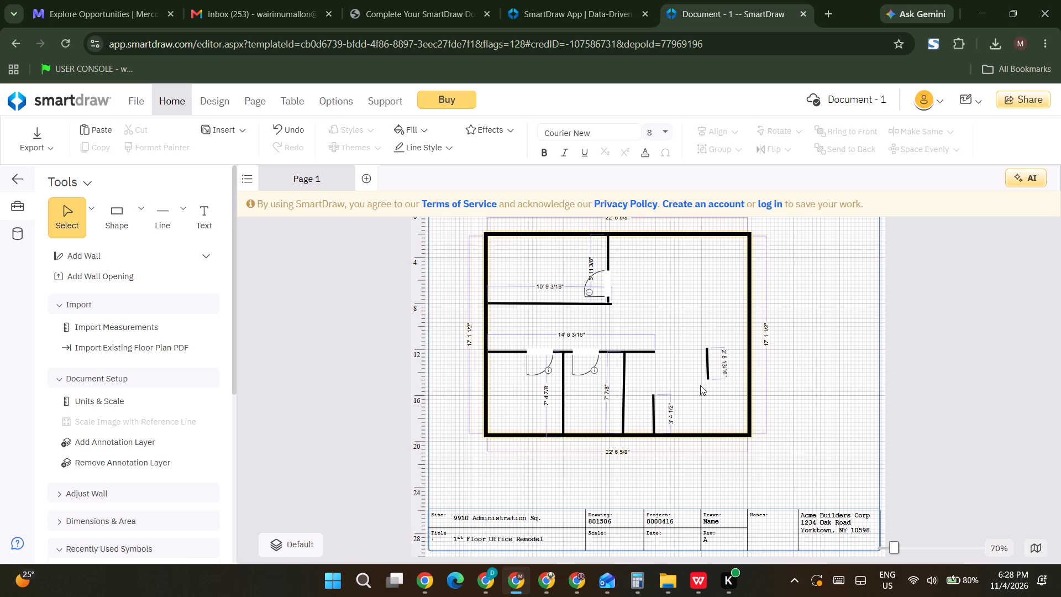
Nudge the freestanding vertical line slightly up and shorten it from its lower end to about 2' 1".
left_click(706, 361)
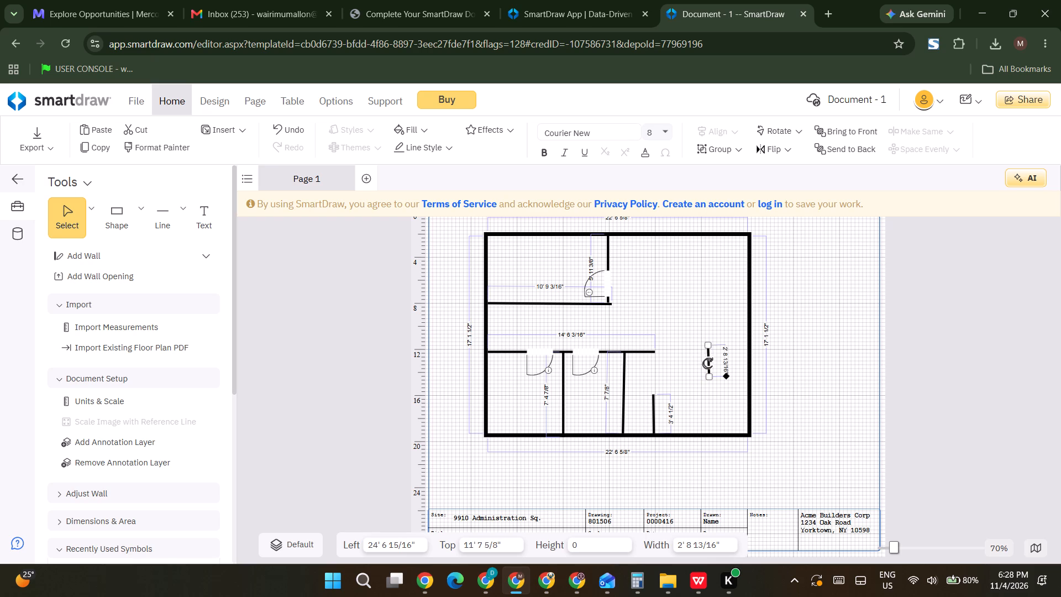
left_click_drag(711, 376, 711, 372)
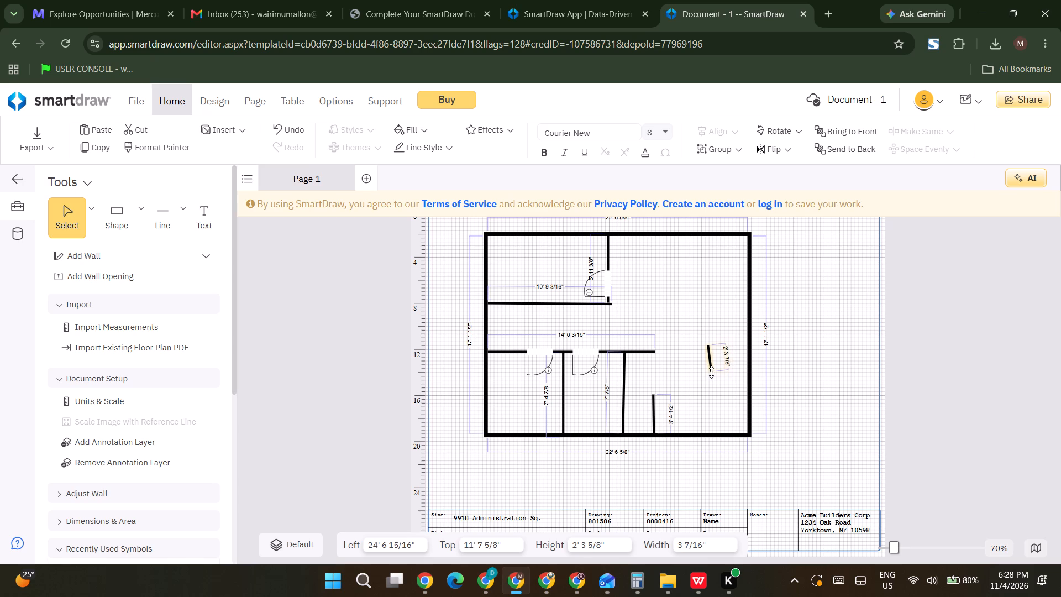
left_click_drag(711, 372, 707, 370)
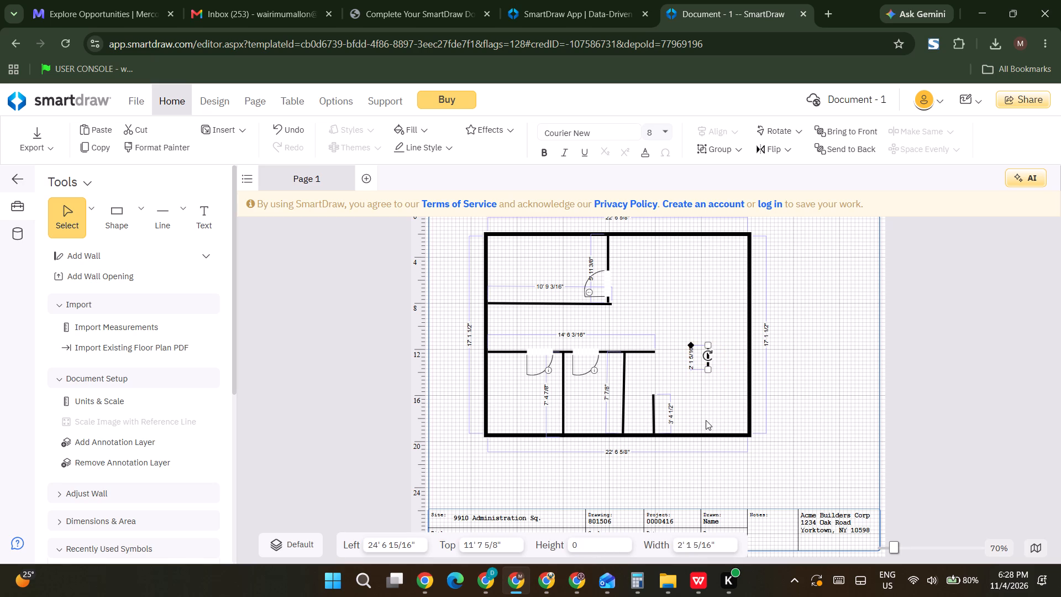
left_click(706, 420)
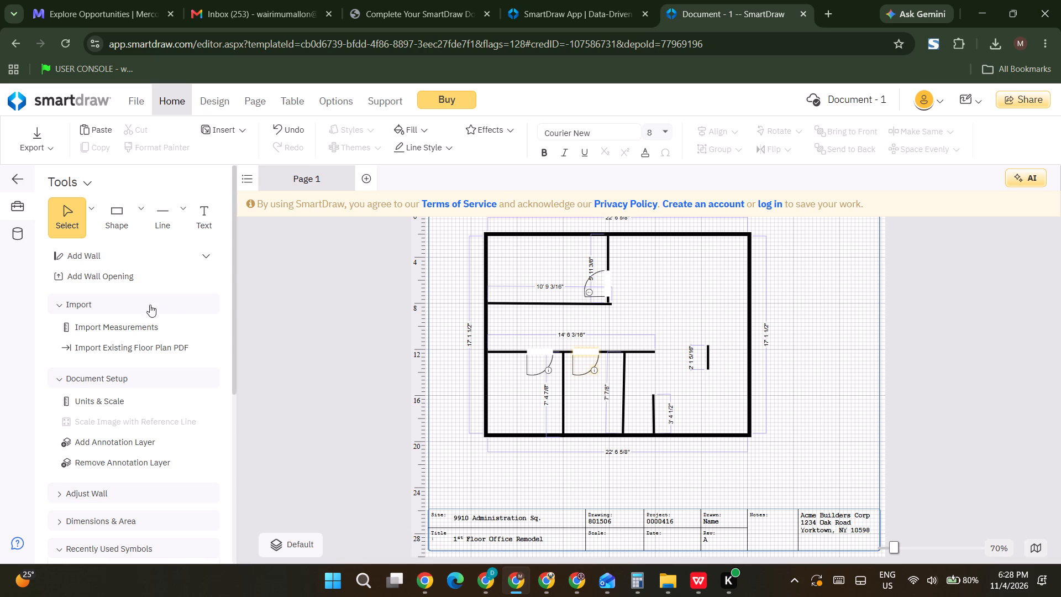
Draw a horizontal line about 3' 4" long from the short vertical line's lower end to the right wall, forming an L.
left_click(153, 219)
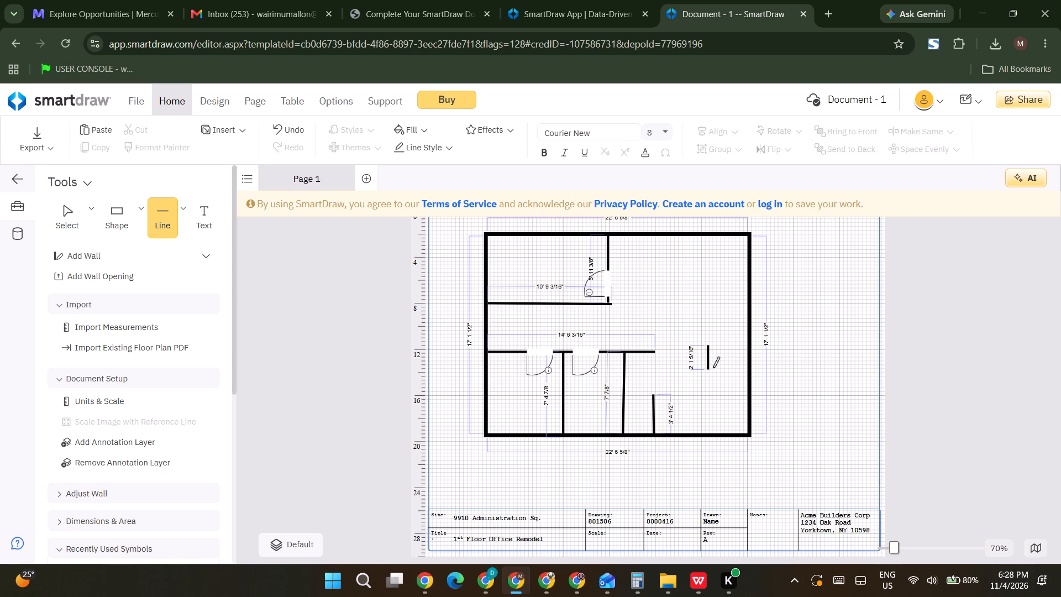
left_click_drag(709, 369, 751, 366)
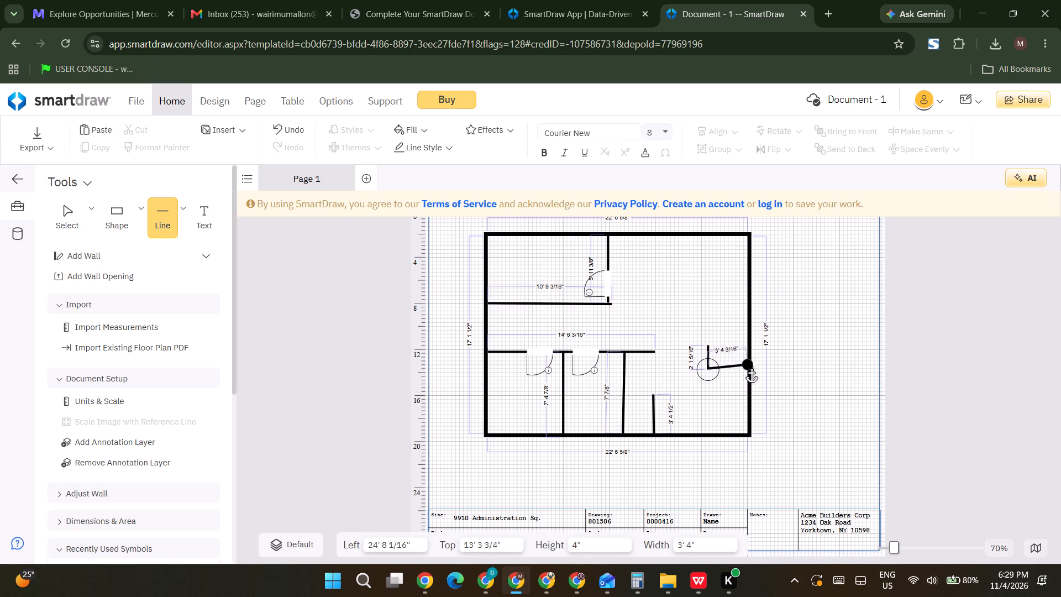
left_click_drag(751, 366, 750, 369)
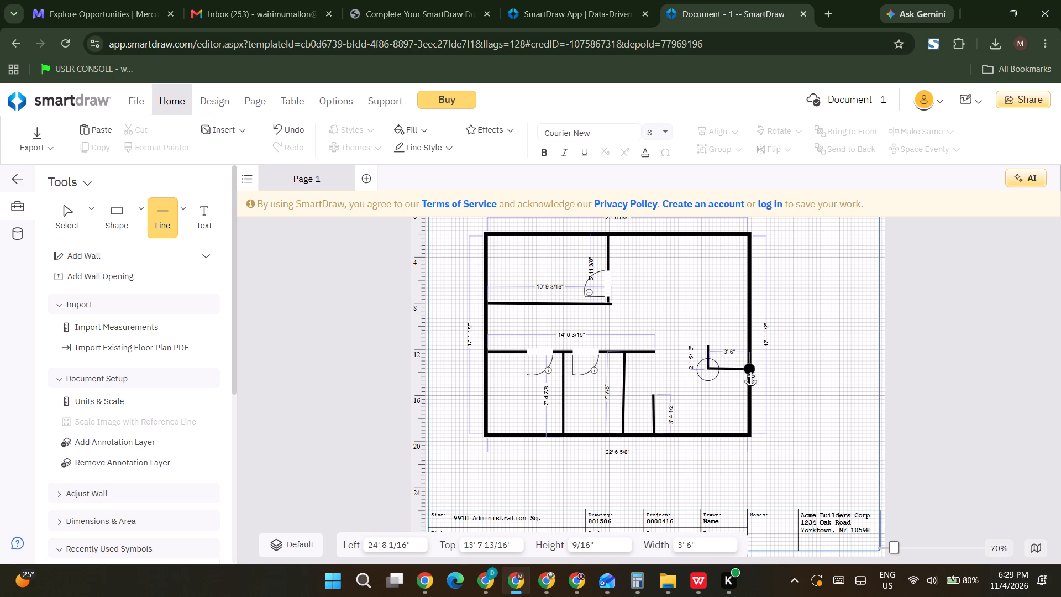
left_click_drag(750, 369, 748, 368)
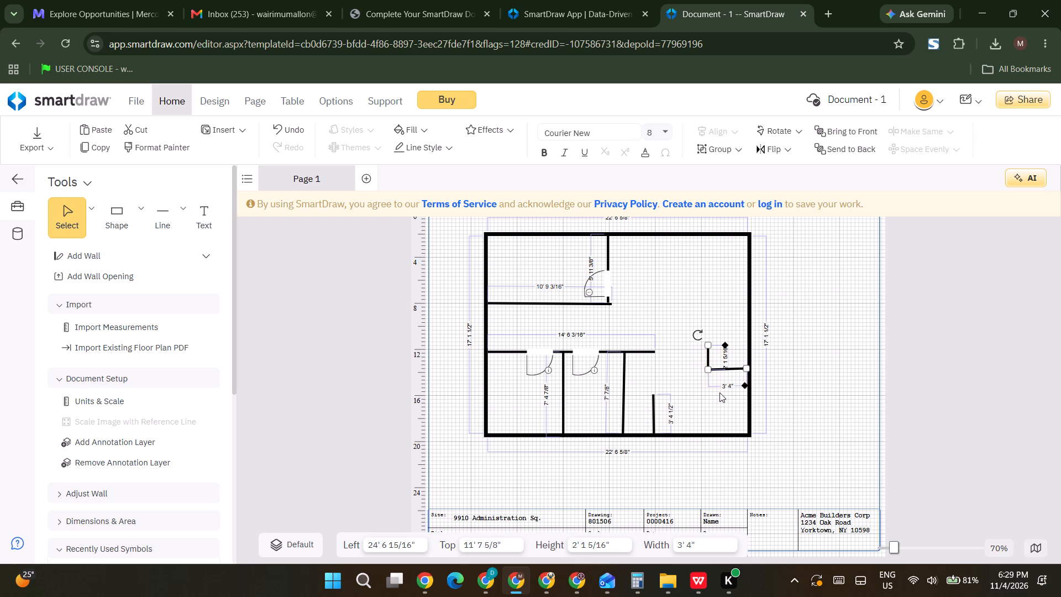
left_click(719, 392)
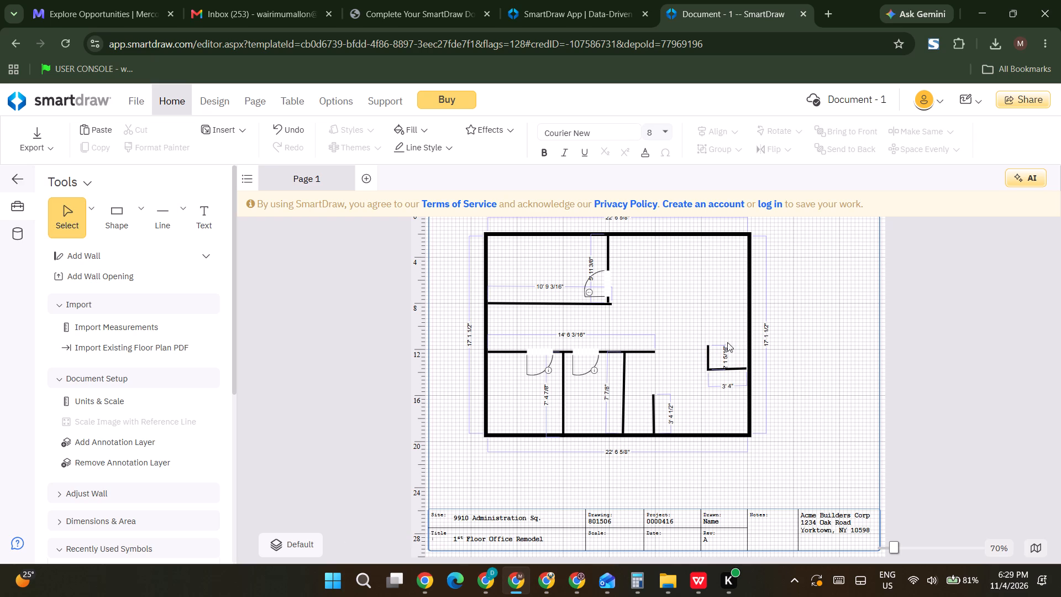
Move the whole floor plan down and slightly right, placing its first lower vertical line at about Left 13' 7", Top 16' 7".
scroll(795, 345, "up", 3)
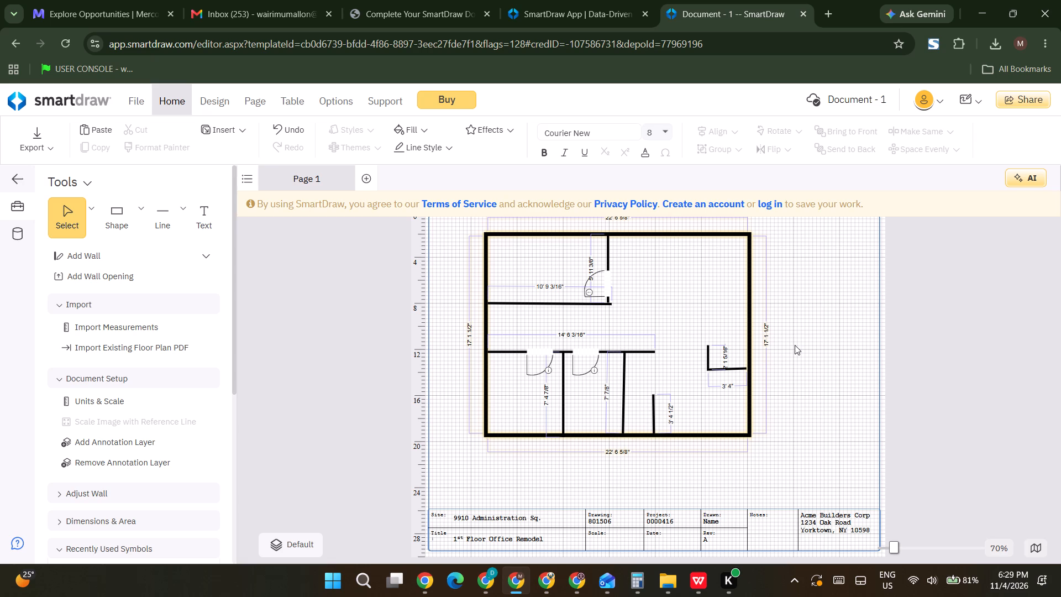
scroll(795, 345, "up", 1)
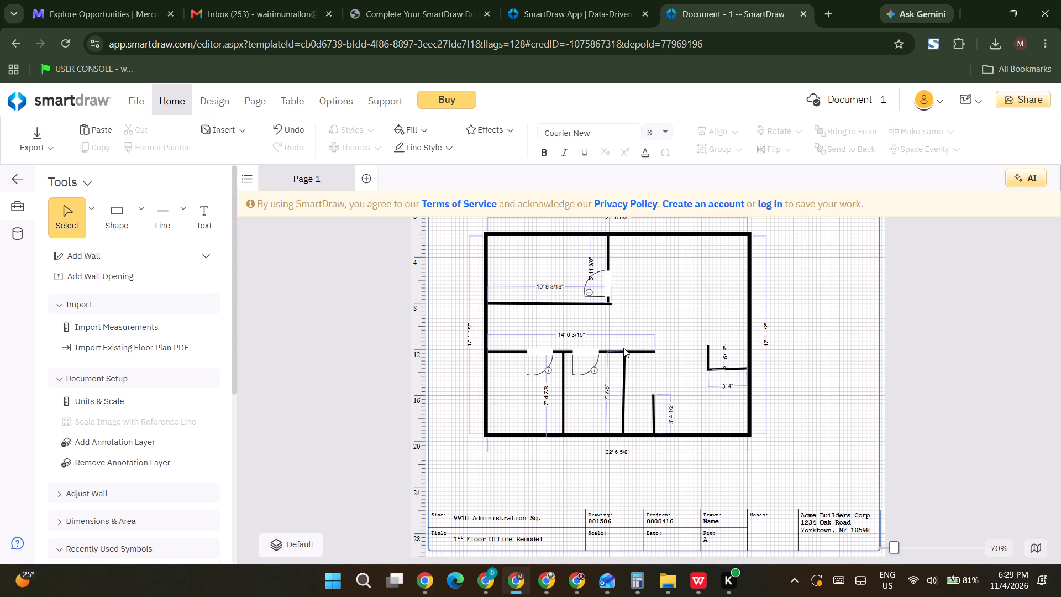
left_click_drag(565, 431, 558, 449)
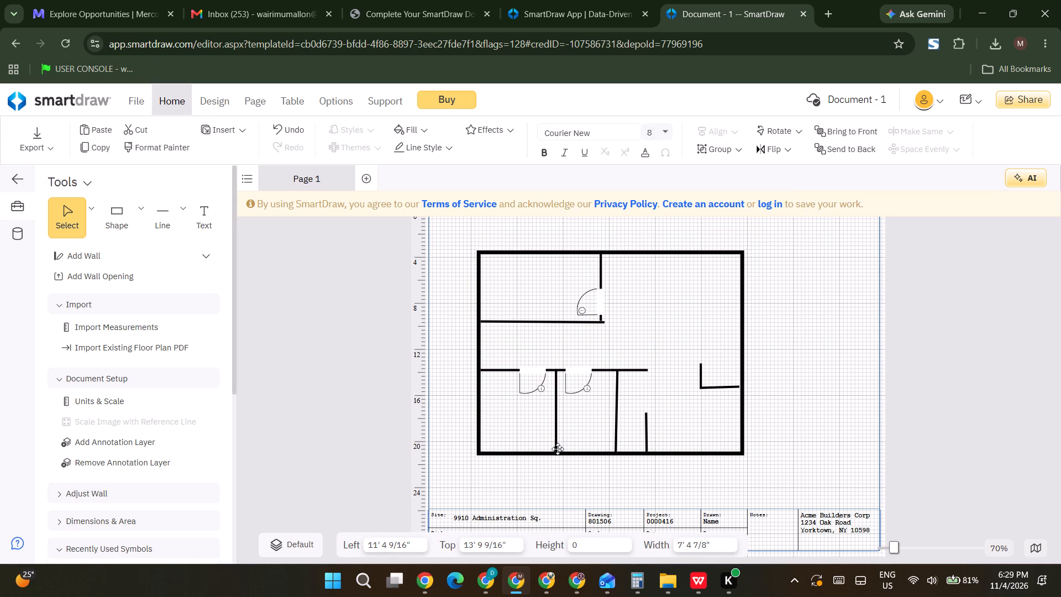
left_click_drag(558, 449, 583, 470)
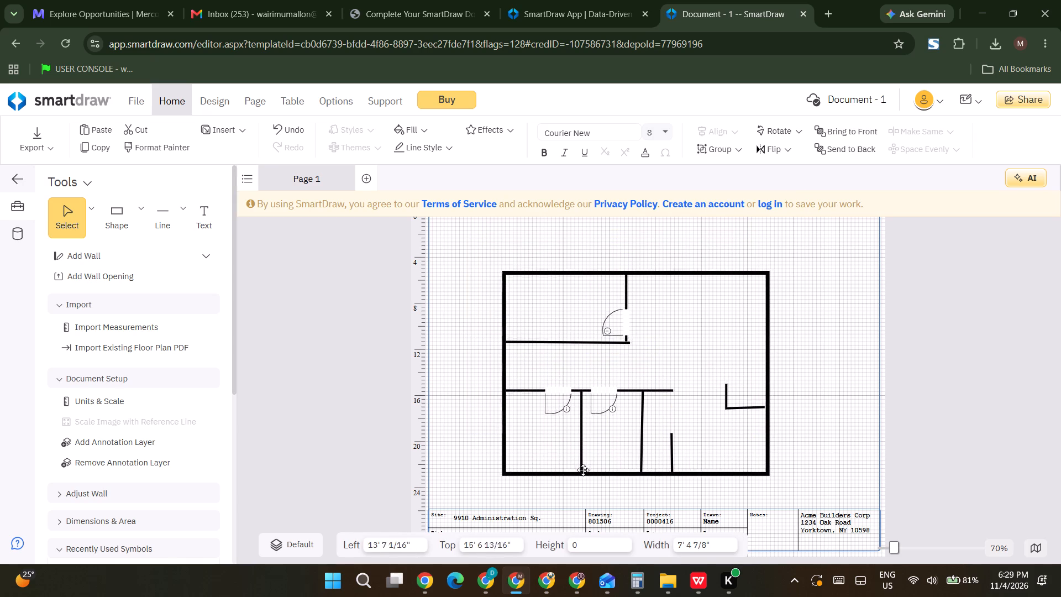
left_click_drag(583, 470, 582, 481)
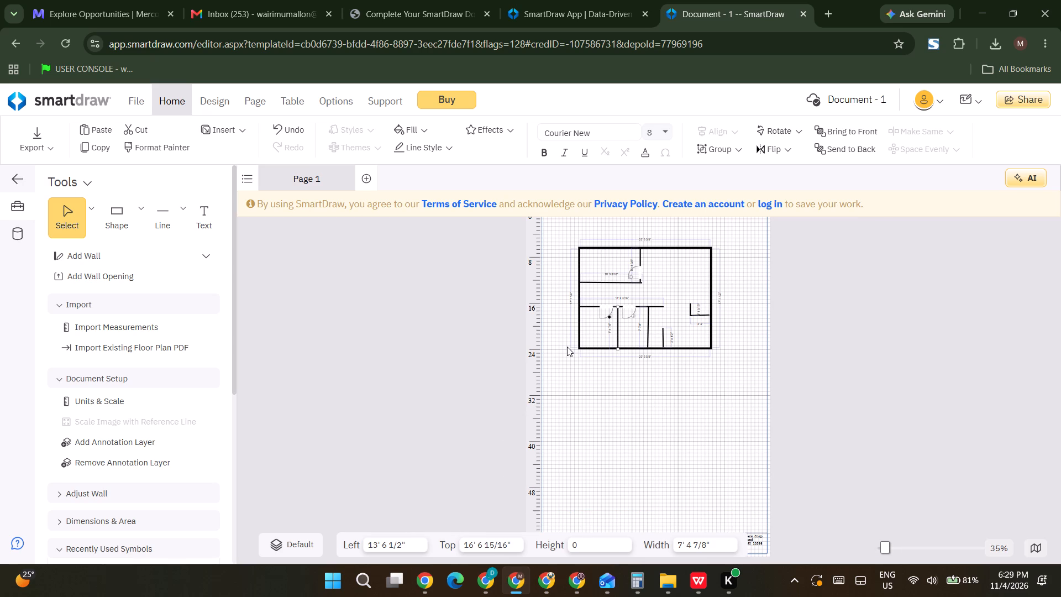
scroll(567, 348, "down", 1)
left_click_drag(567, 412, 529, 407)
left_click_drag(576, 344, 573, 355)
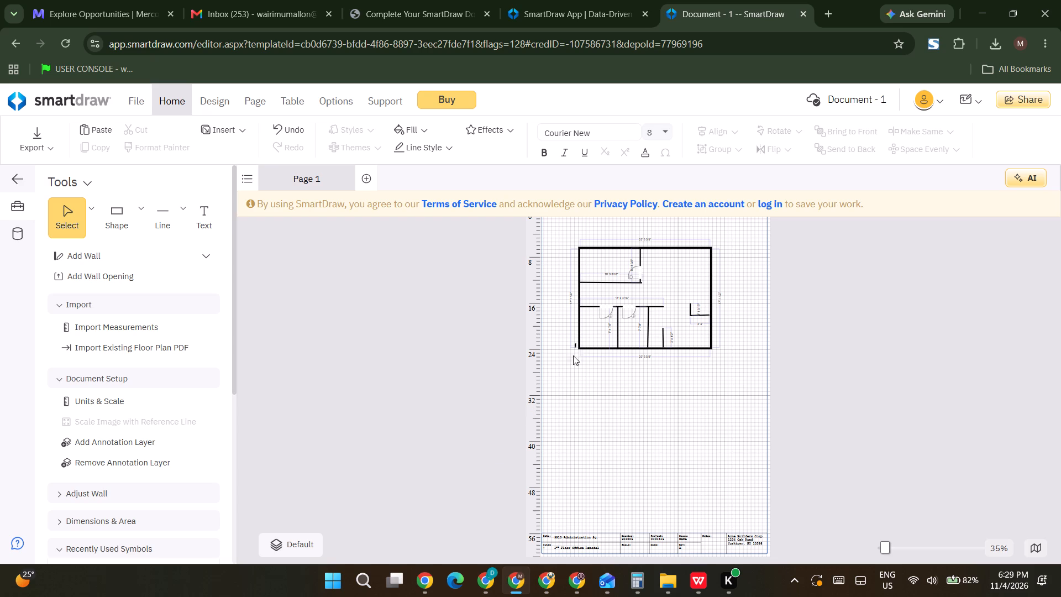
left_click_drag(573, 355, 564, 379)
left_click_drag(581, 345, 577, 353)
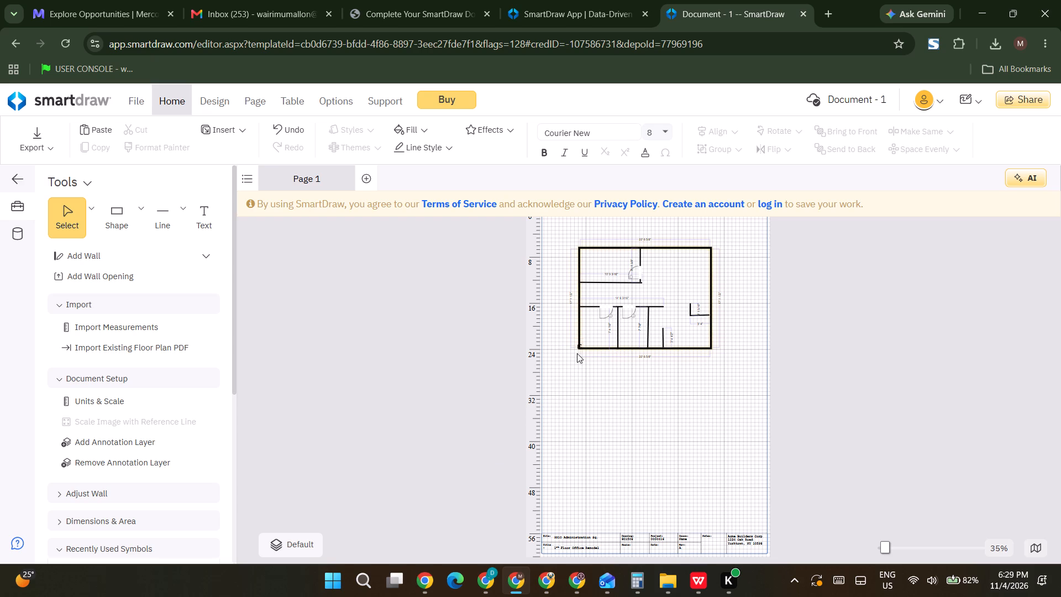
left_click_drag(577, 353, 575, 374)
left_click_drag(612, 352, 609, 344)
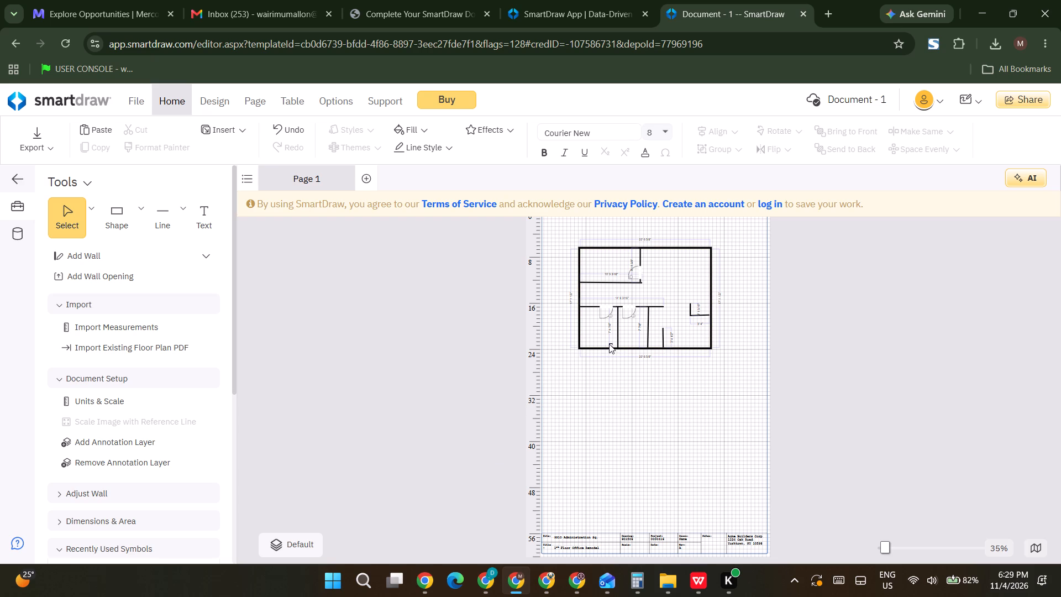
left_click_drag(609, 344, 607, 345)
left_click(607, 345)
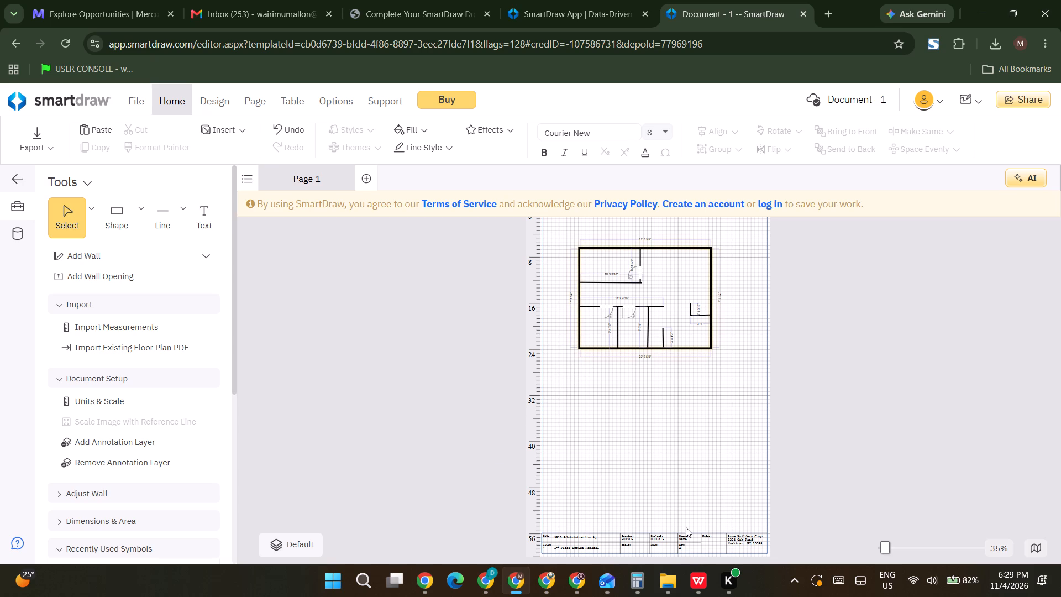
Select the L-shaped line beside the right wall.
left_click(907, 547)
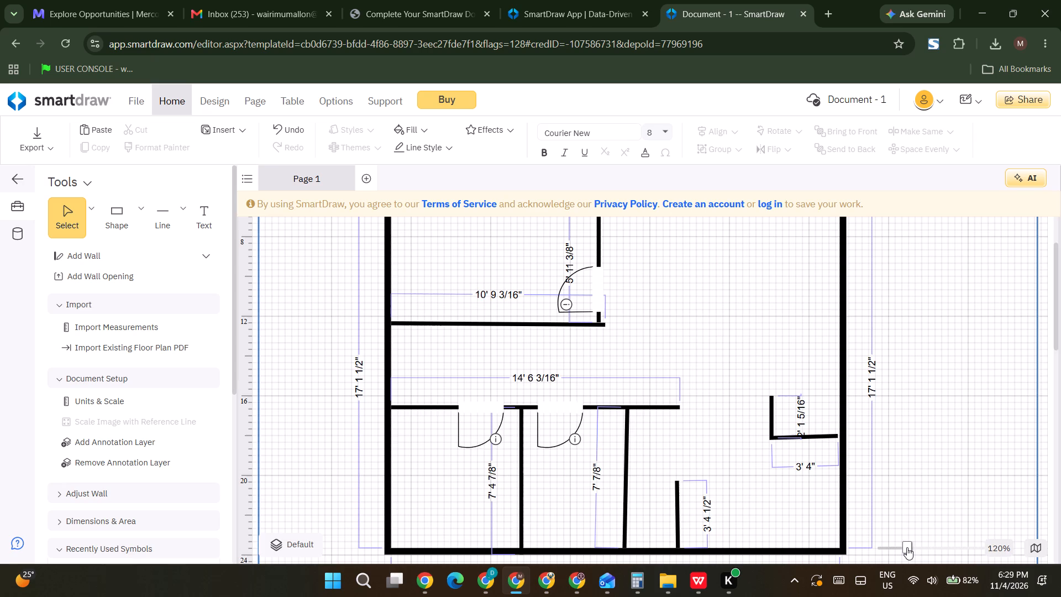
left_click(892, 550)
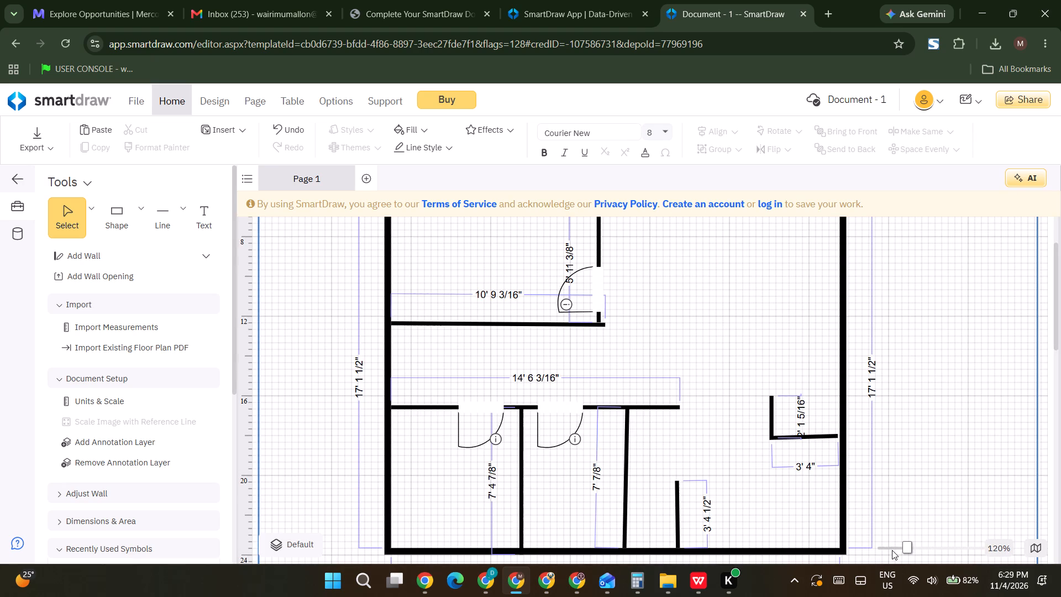
left_click(890, 547)
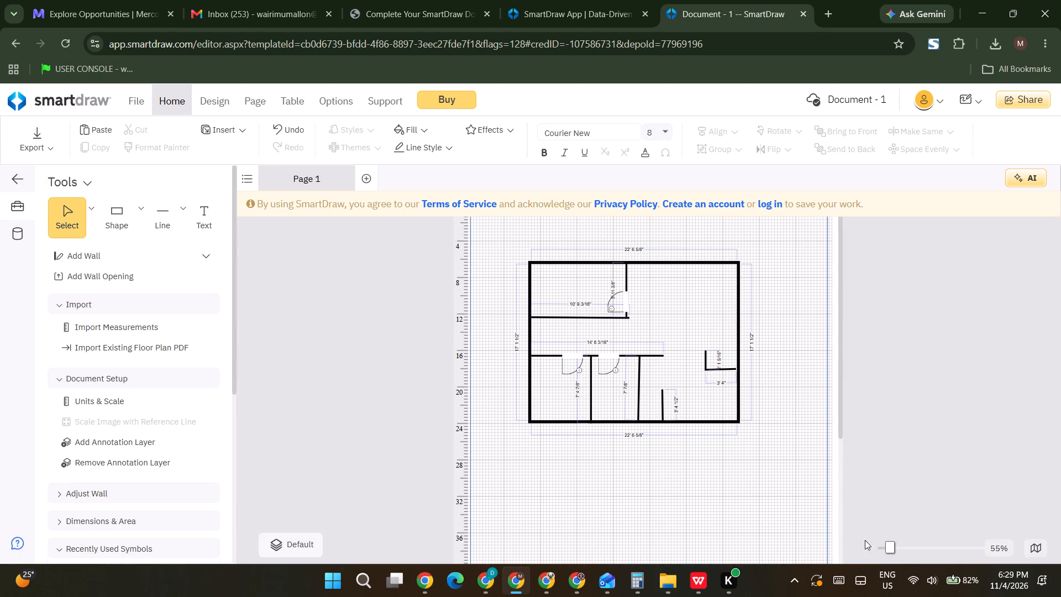
left_click(893, 549)
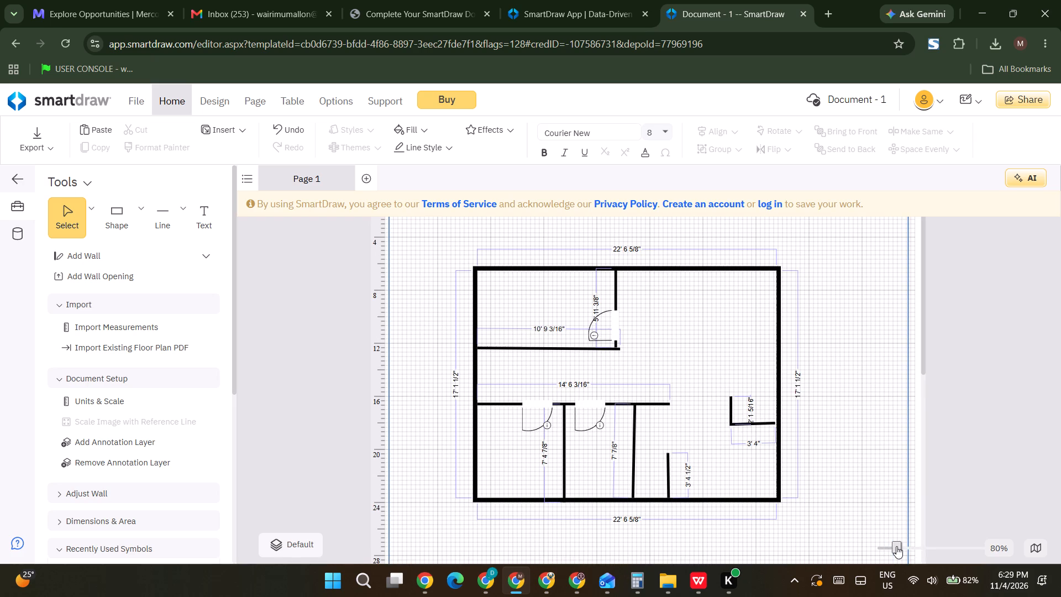
left_click(879, 490)
left_click(761, 423)
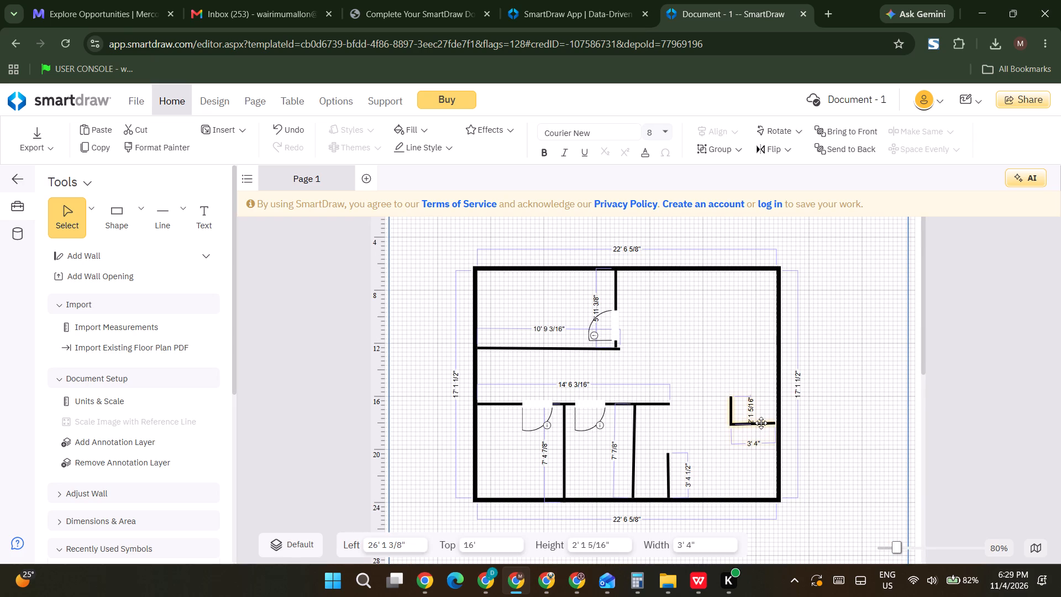
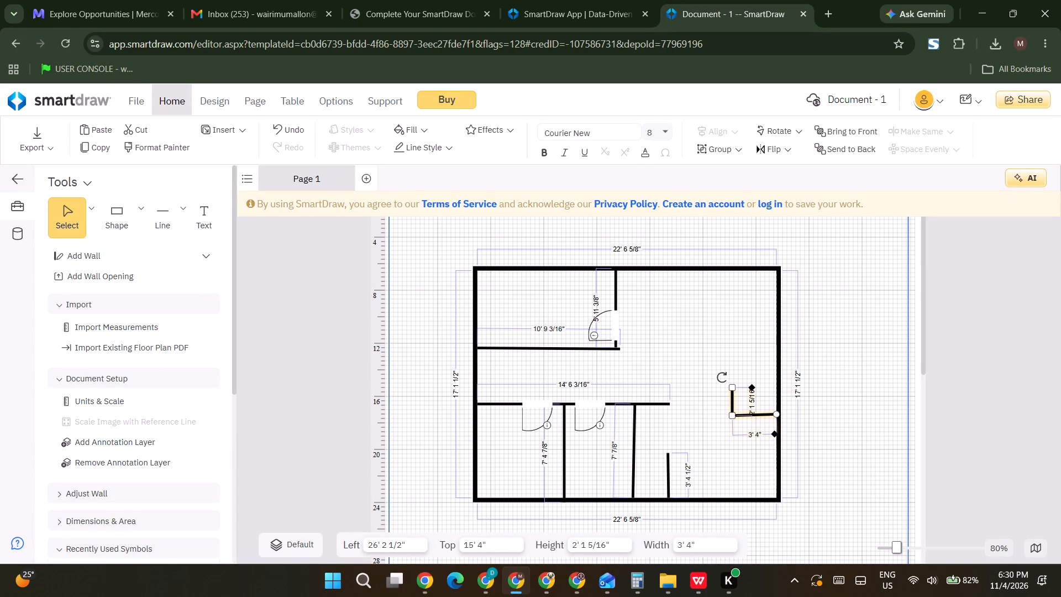
Delete the selected L-shaped line beside the right wall.
key("BackSpace")
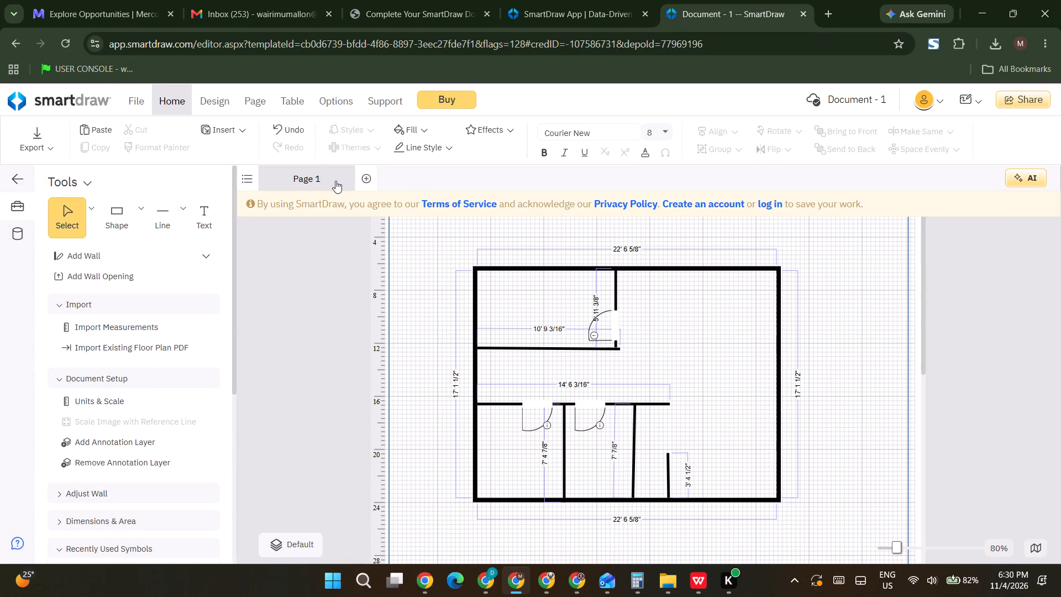
Draw a short vertical line about 1' 10" long inside the lower right area, starting at about Left 26', Top 16' 10".
left_click(166, 219)
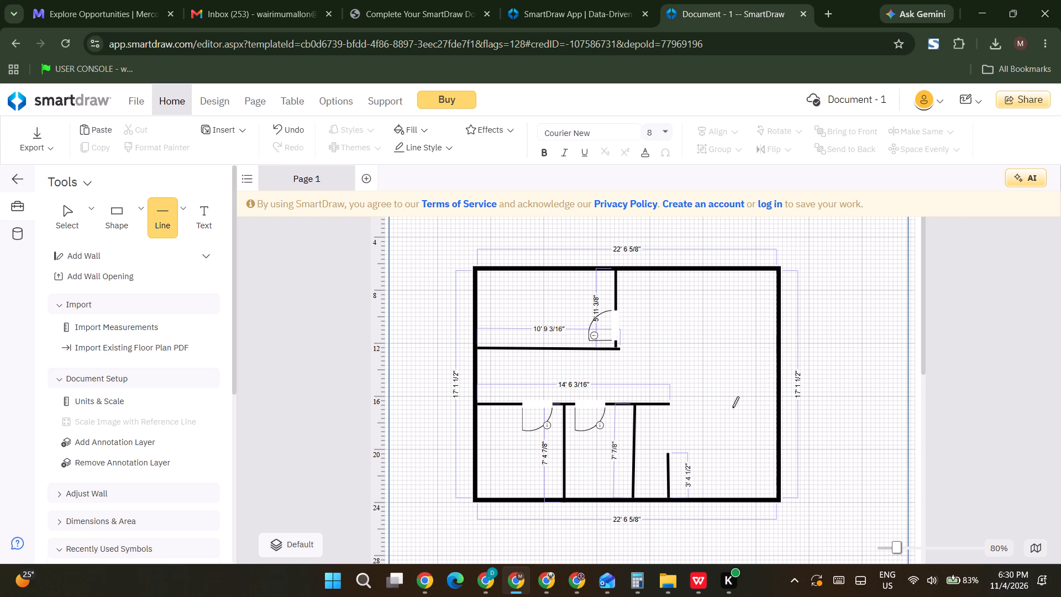
left_click_drag(730, 408, 729, 427)
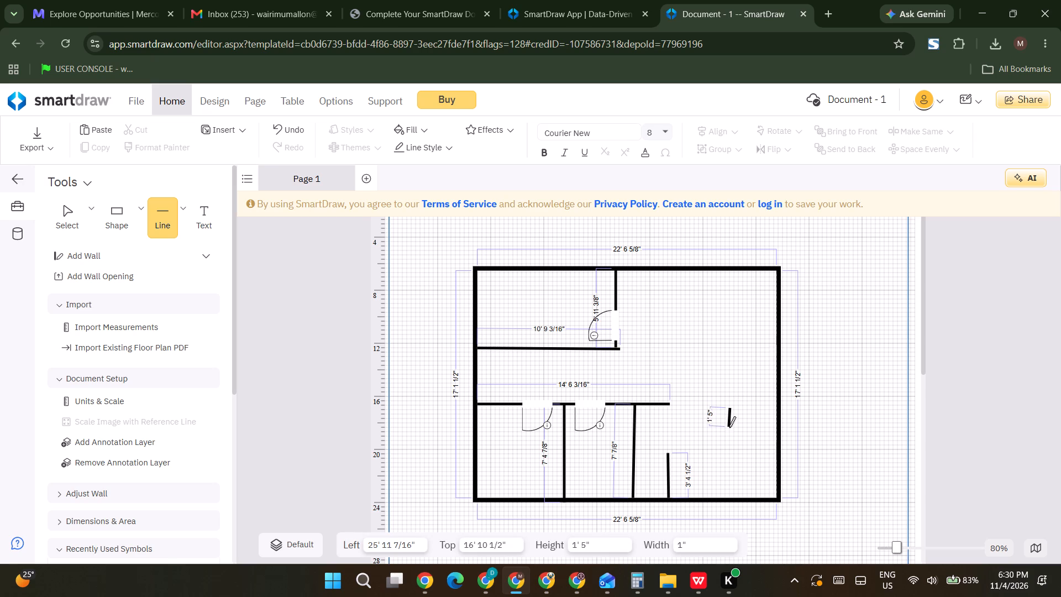
left_click_drag(729, 427, 729, 428)
left_click_drag(729, 428, 731, 431)
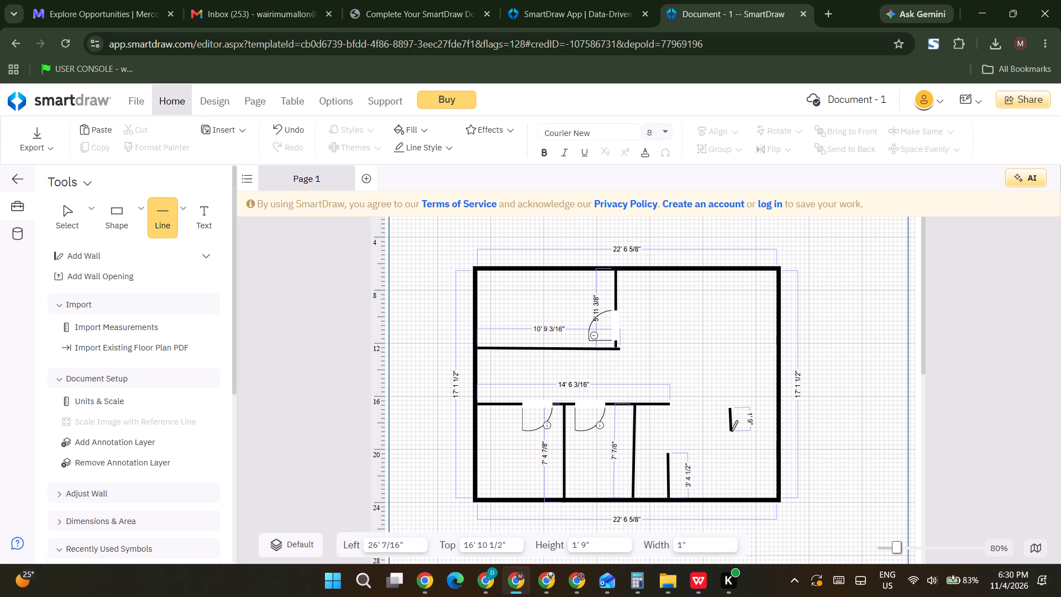
left_click_drag(731, 431, 730, 432)
left_click_drag(730, 432, 729, 432)
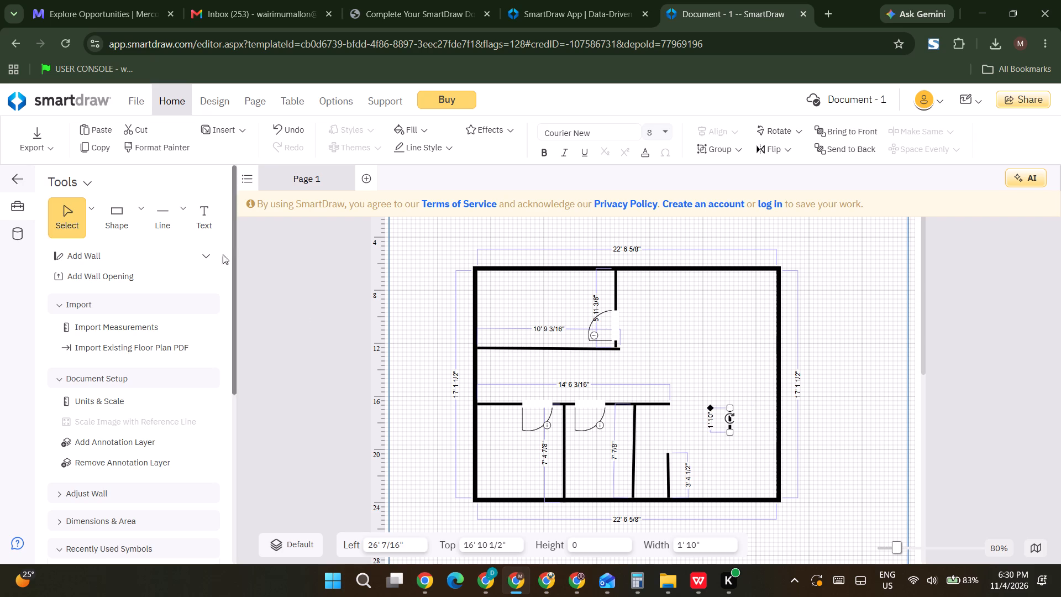
Draw a horizontal line about 3' 5 9/16" long from the short vertical line's lower end to the right wall.
left_click(150, 211)
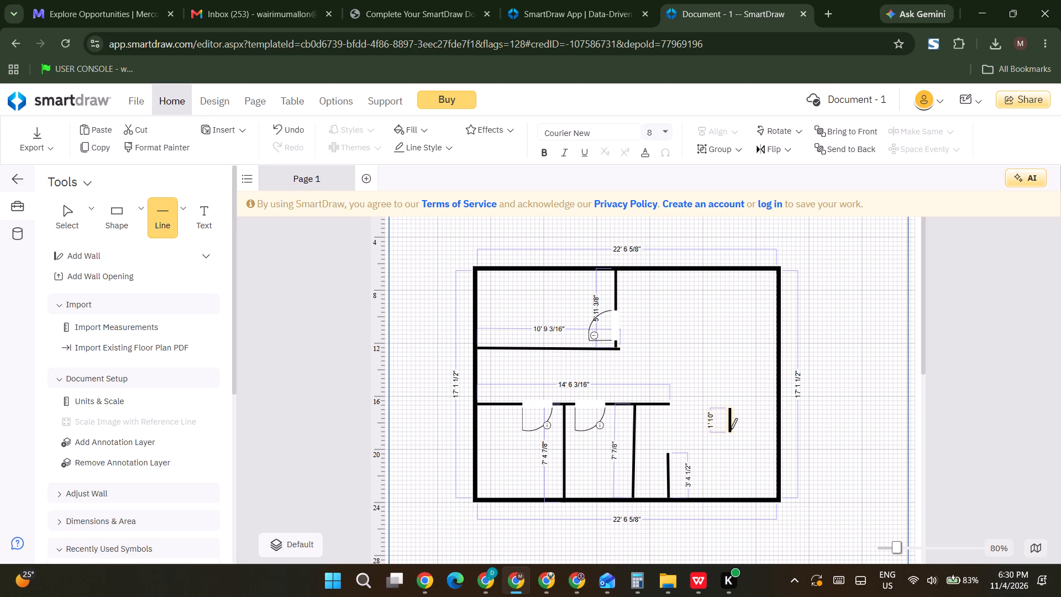
left_click_drag(731, 429, 761, 429)
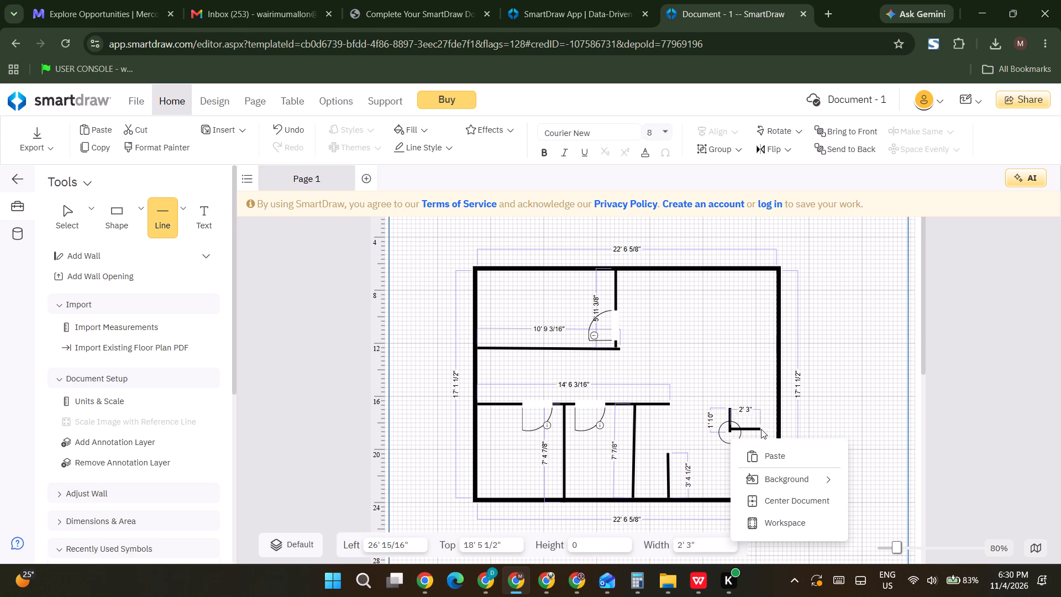
left_click_drag(761, 429, 772, 428)
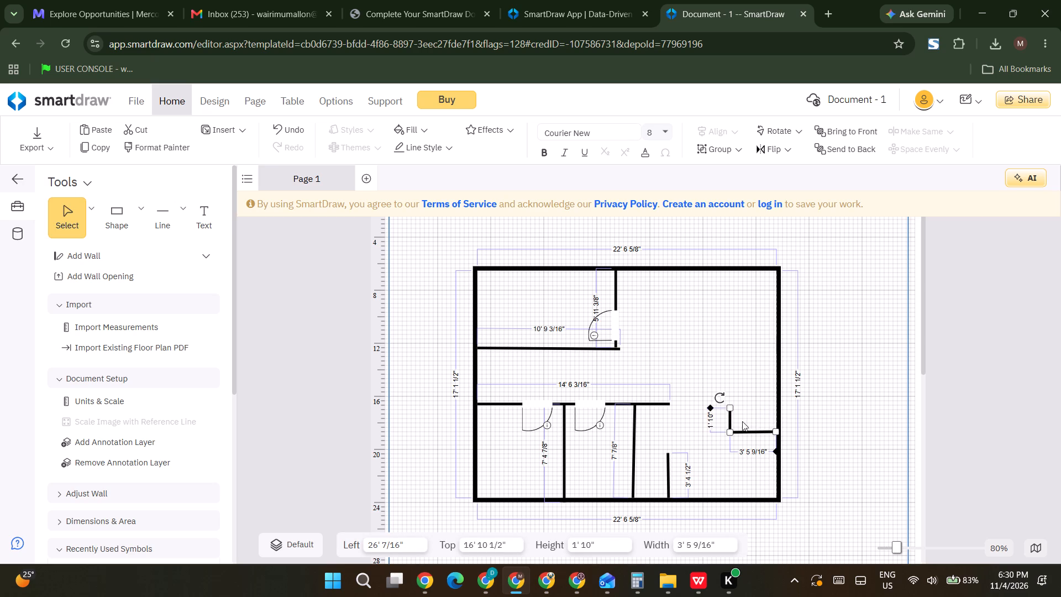
left_click(738, 416)
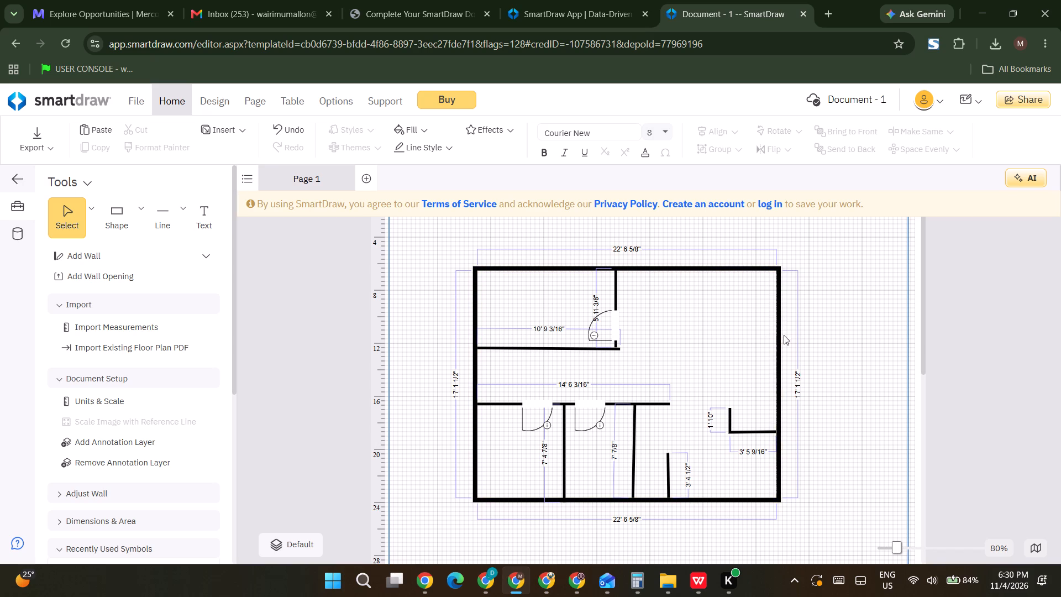
Draw a horizontal line about 3' 10" long extending outward from the right wall at about Top 12' 3".
left_click(155, 219)
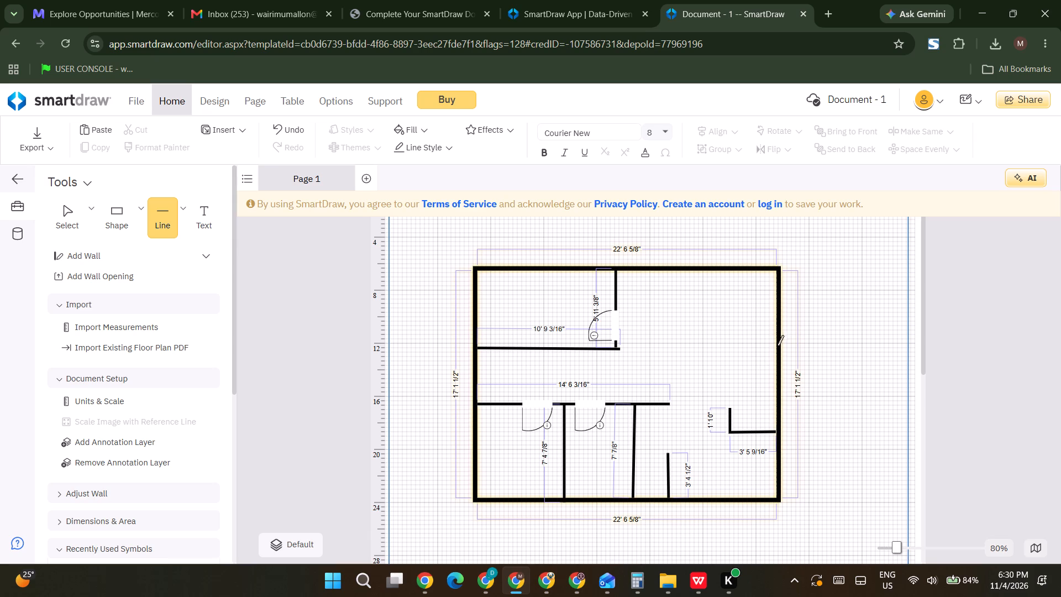
left_click_drag(778, 347, 793, 345)
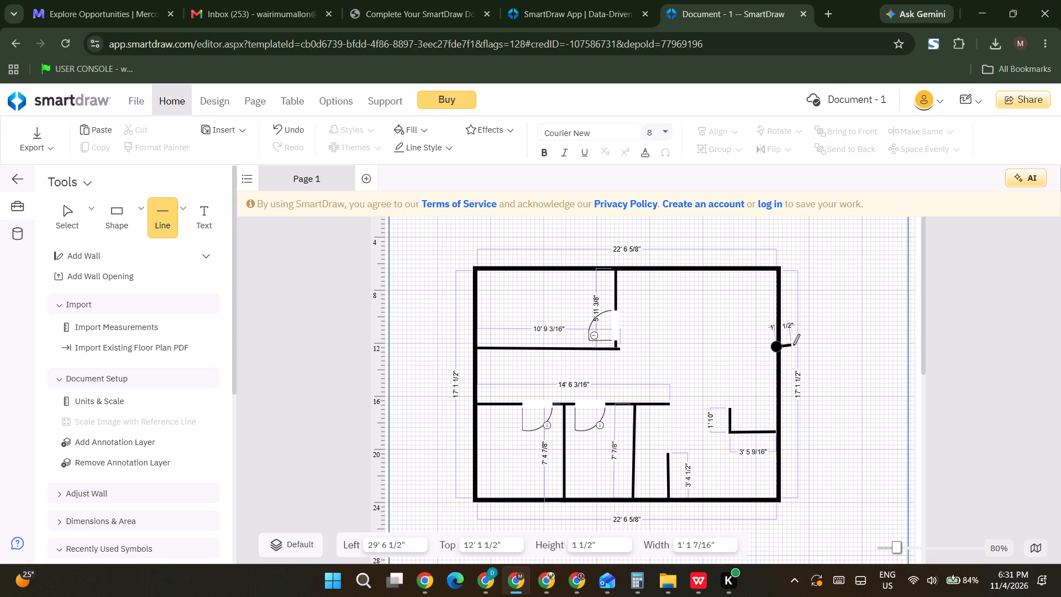
left_click_drag(793, 345, 824, 350)
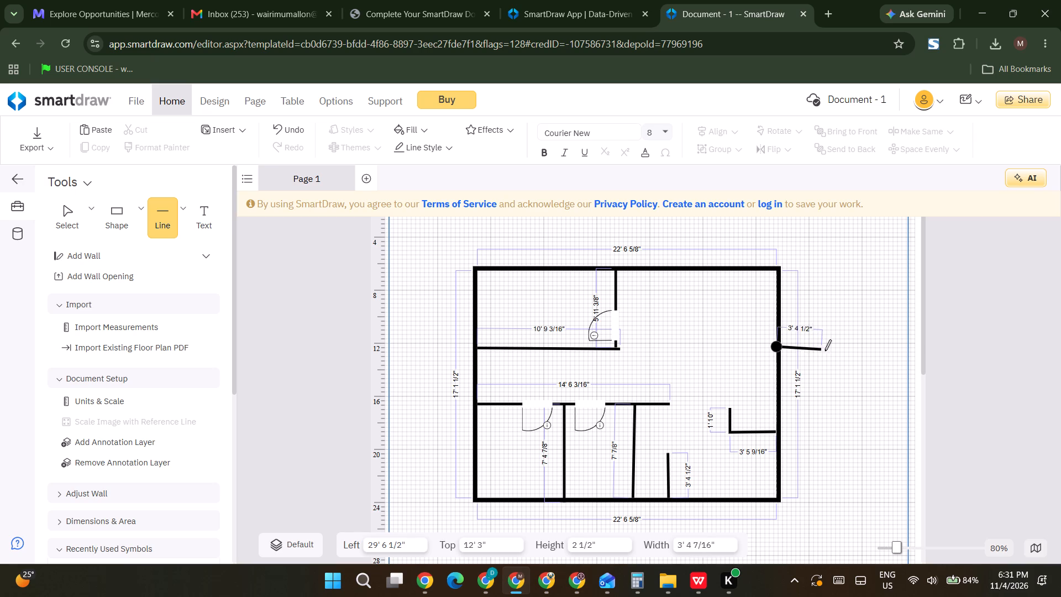
left_click_drag(824, 350, 828, 348)
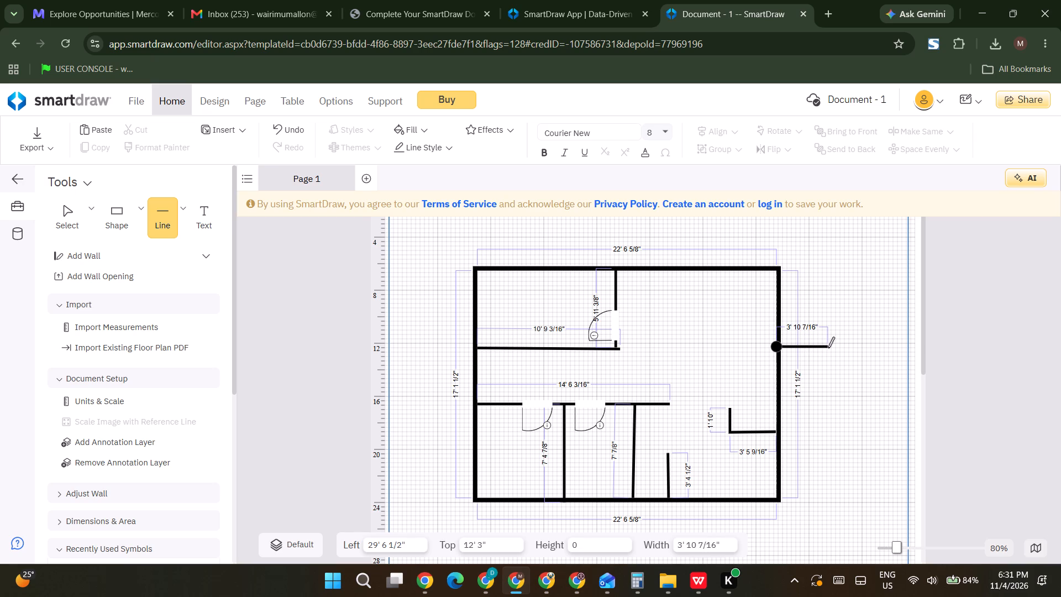
left_click_drag(828, 348, 828, 348)
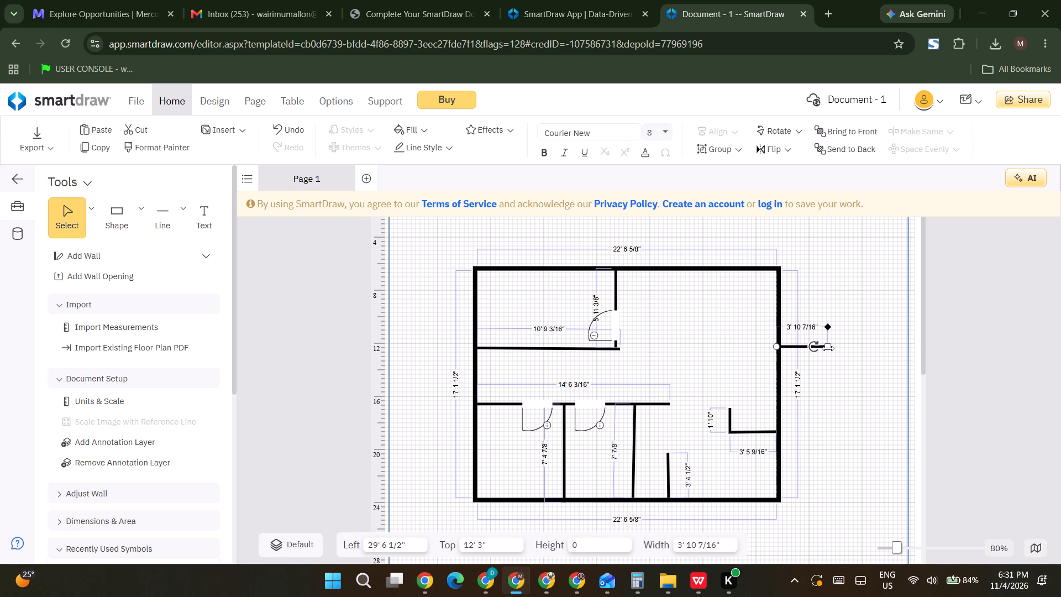
left_click(823, 316)
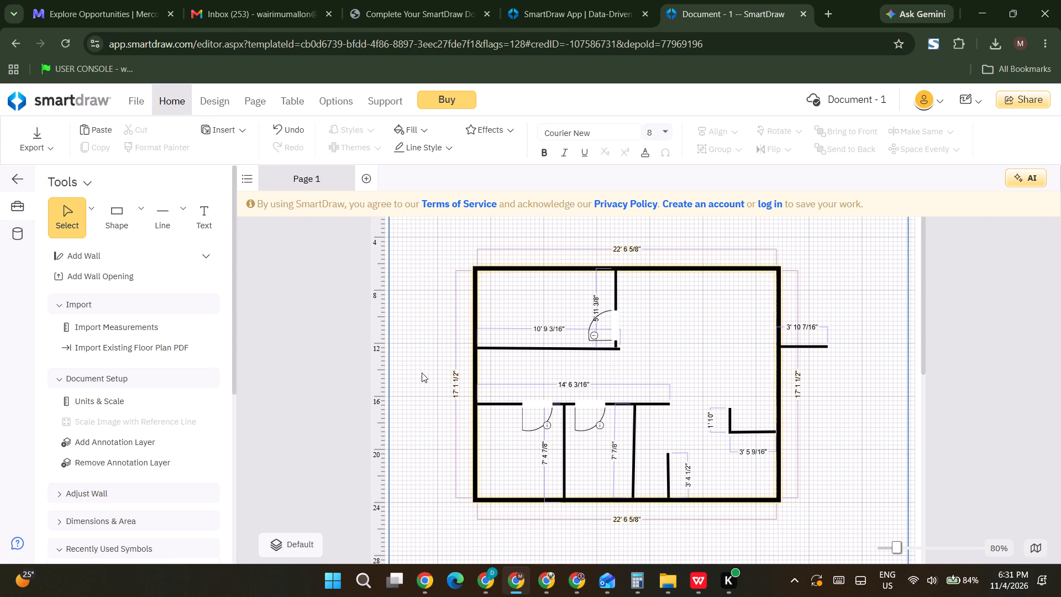
Place a Double Door (60") symbol in the right wall, between the outer horizontal line and the L-shaped line.
scroll(200, 406, "down", 3)
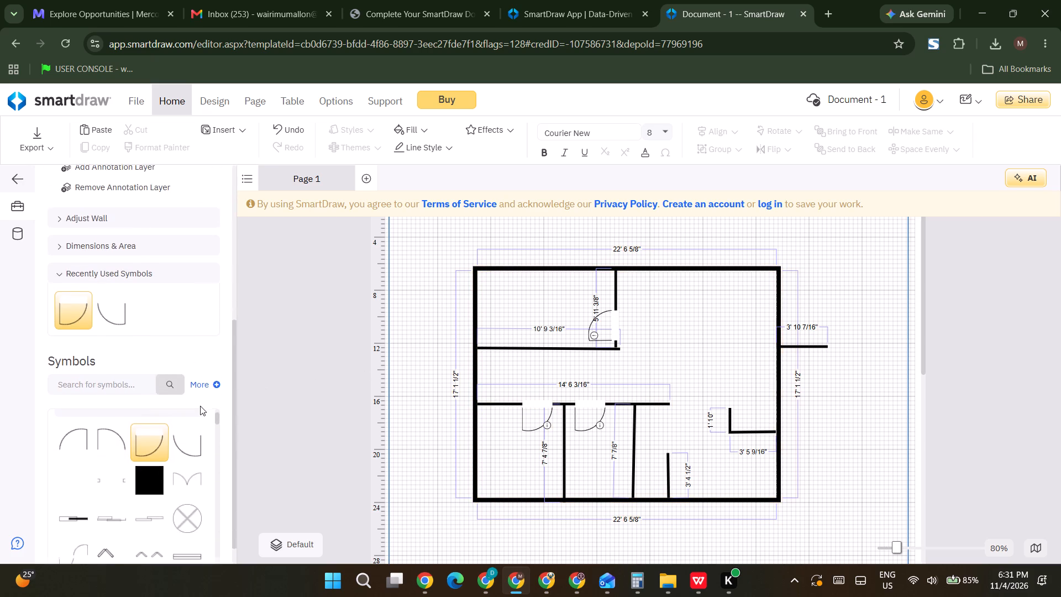
scroll(200, 406, "down", 2)
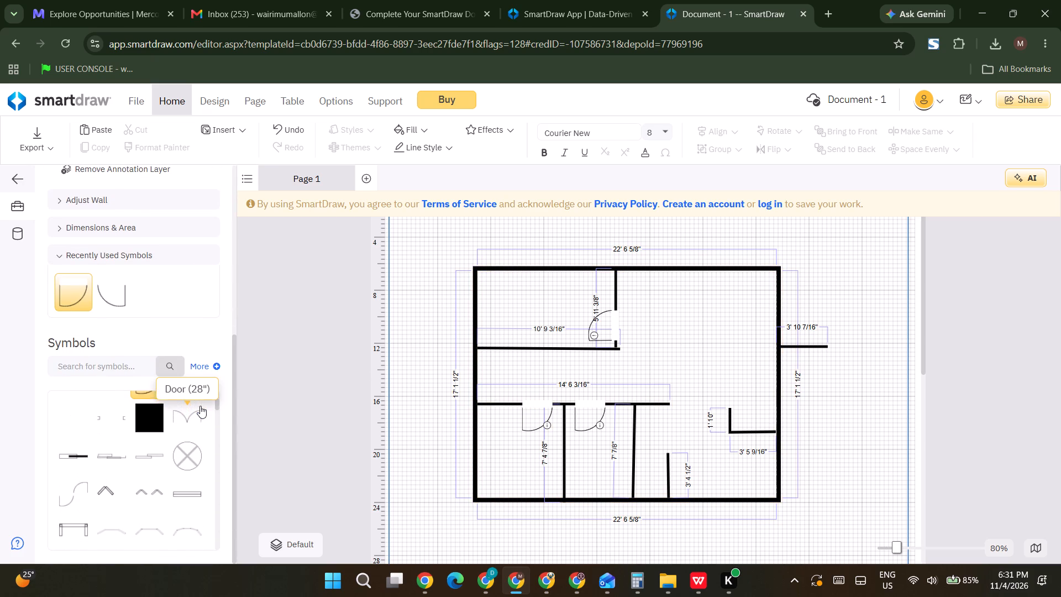
scroll(200, 406, "down", 1)
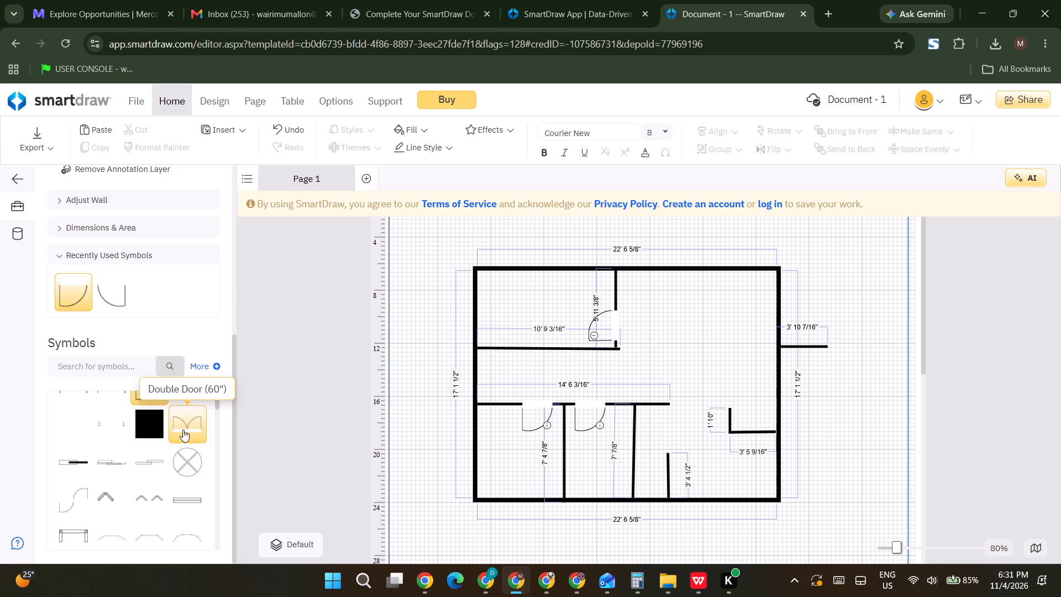
left_click_drag(185, 426, 644, 370)
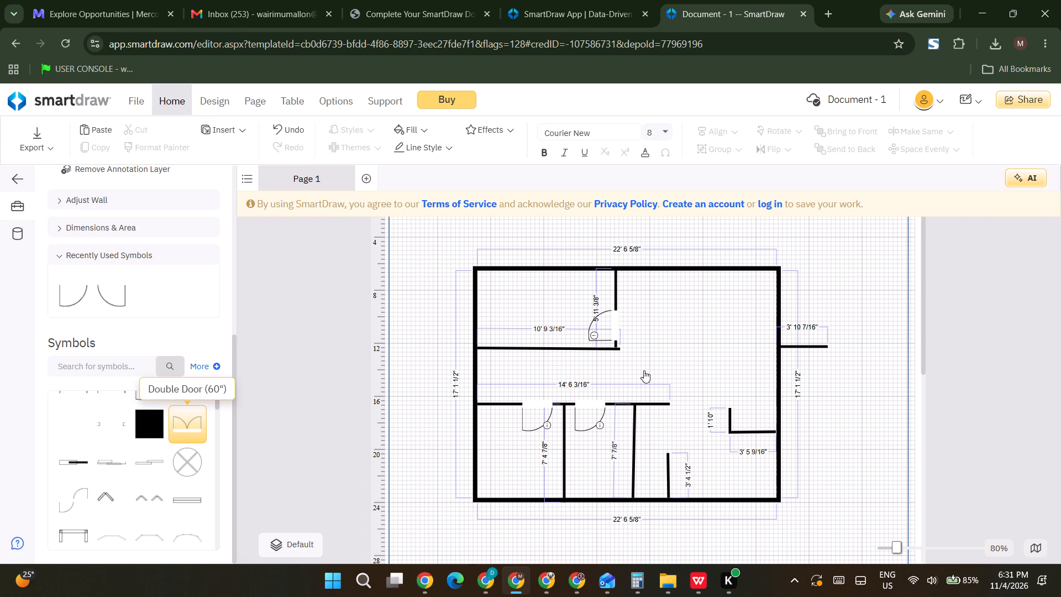
left_click_drag(644, 370, 782, 366)
left_click_drag(782, 366, 777, 373)
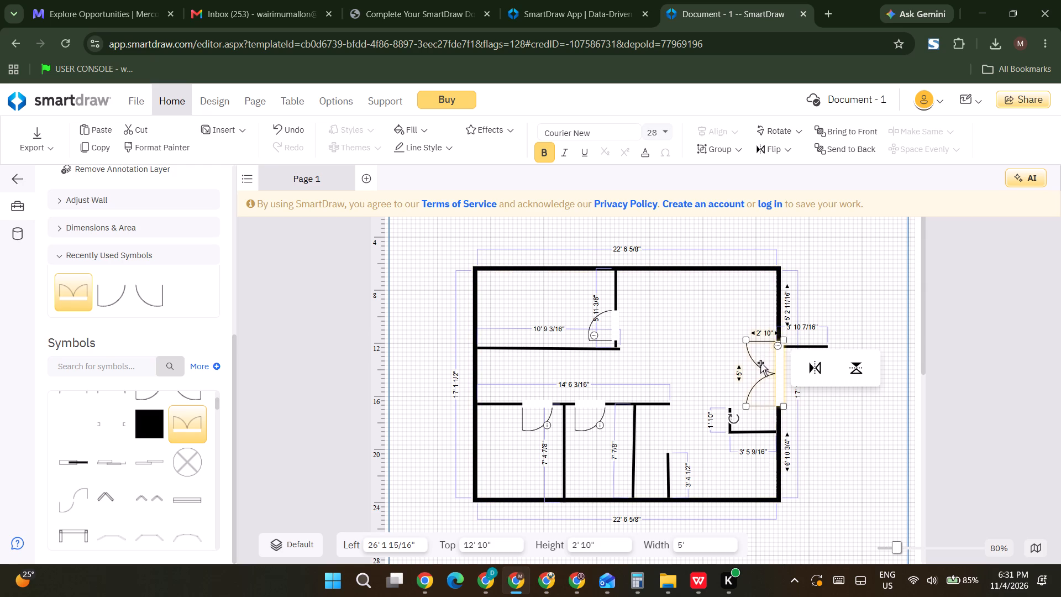
Shift the double door slightly down the right wall and shrink it to about 3' 1 1/2" by 1' 9 1/4".
left_click_drag(760, 365, 773, 384)
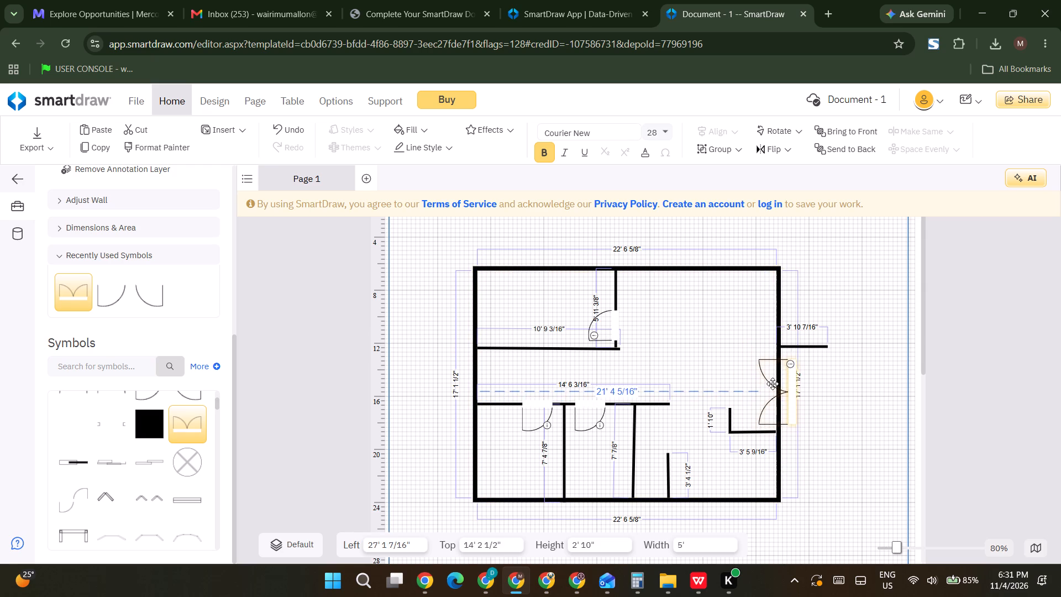
left_click_drag(773, 384, 771, 380)
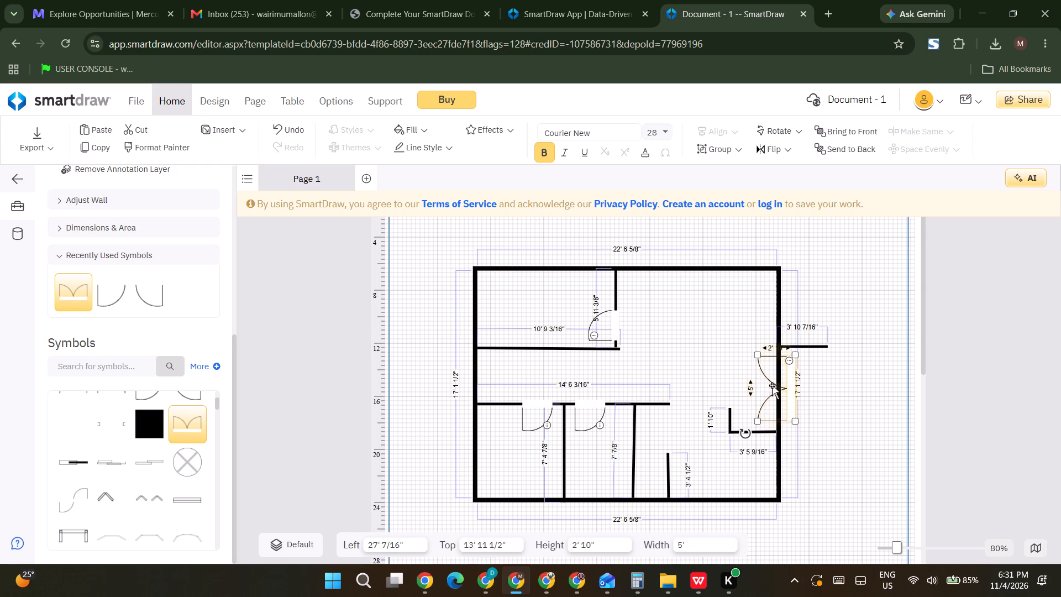
left_click_drag(795, 421, 774, 412)
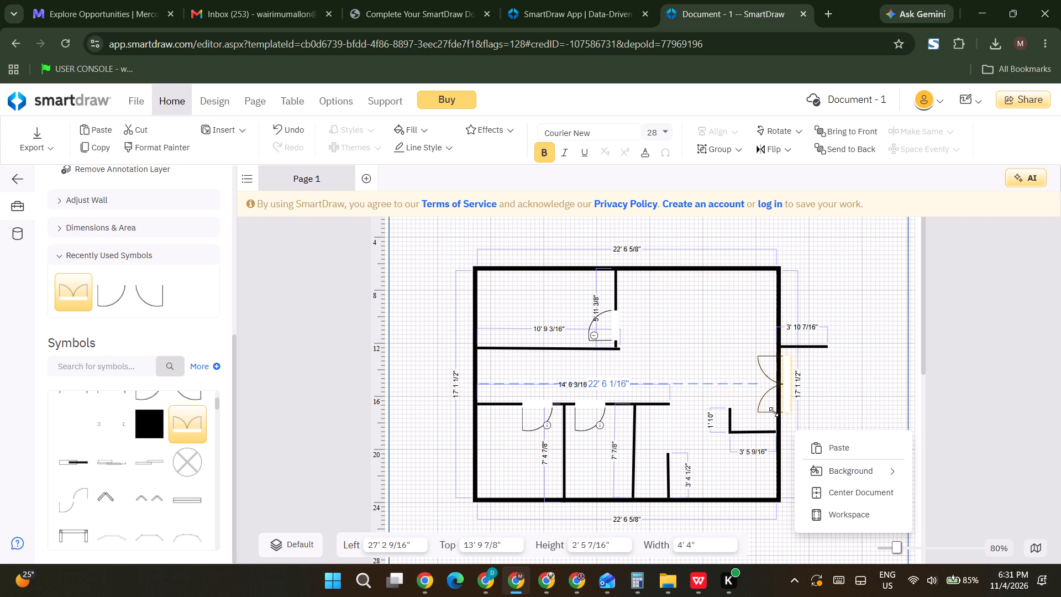
left_click_drag(774, 412, 777, 400)
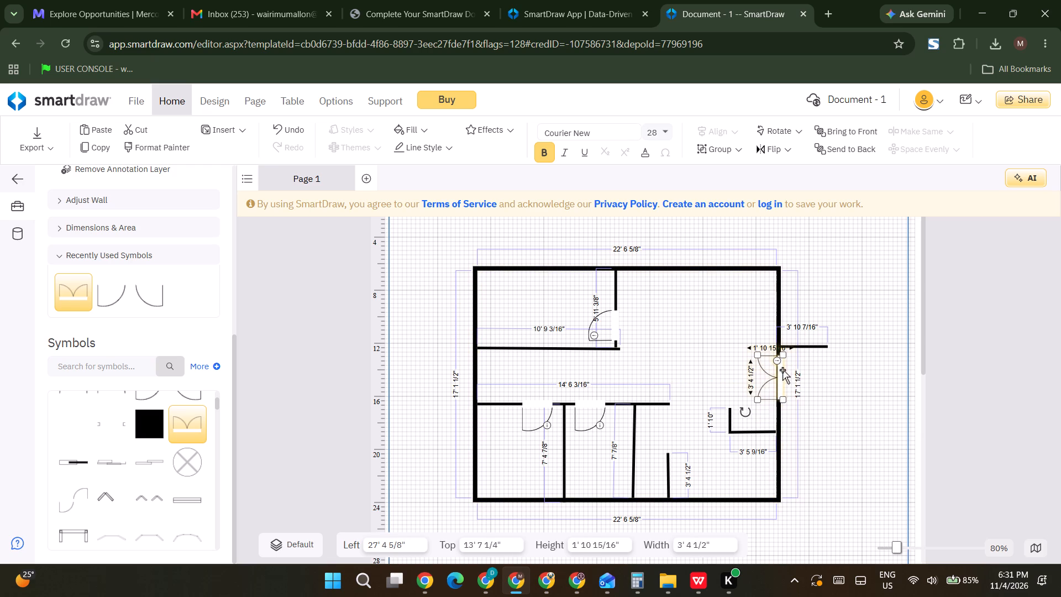
left_click_drag(785, 354, 783, 360)
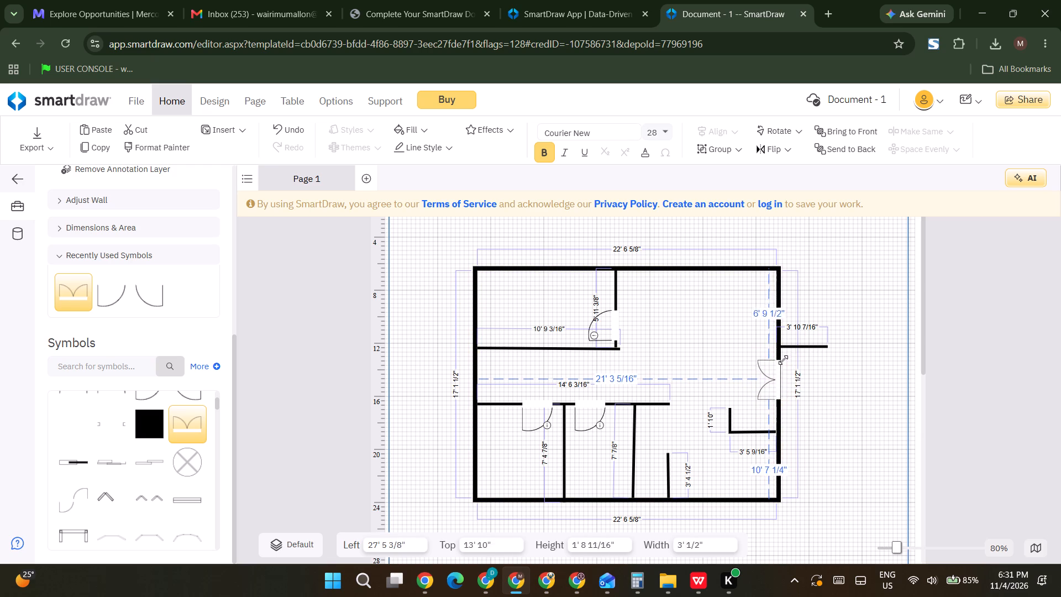
left_click_drag(783, 360, 793, 362)
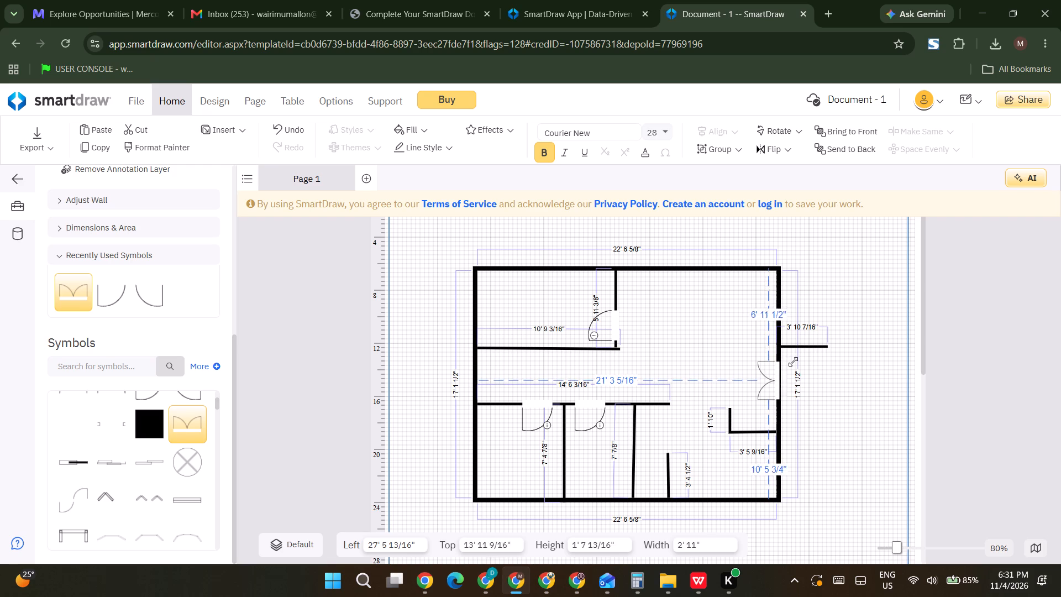
left_click_drag(793, 362, 799, 360)
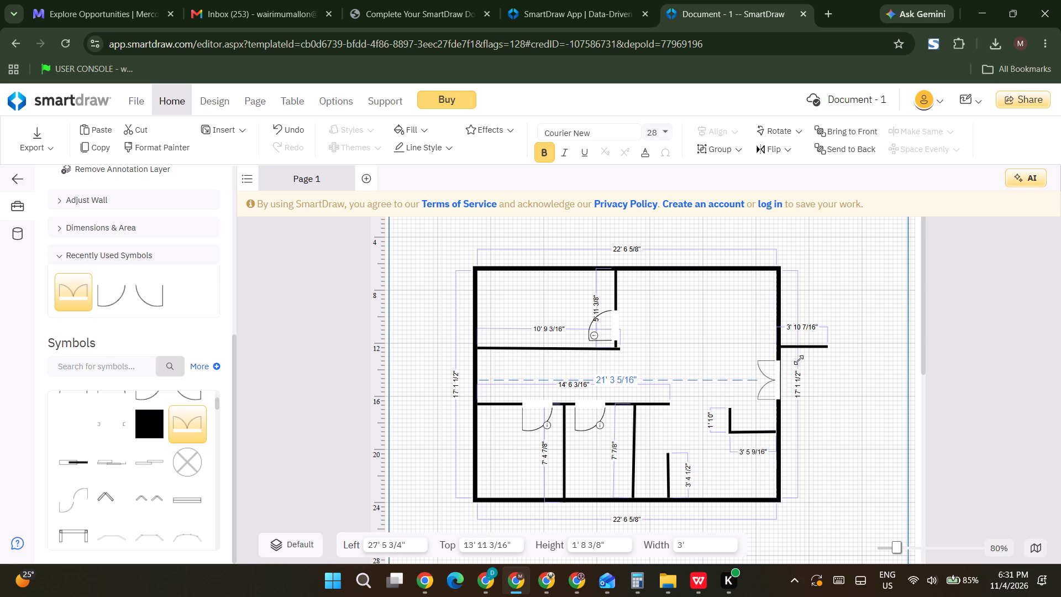
left_click_drag(799, 360, 808, 359)
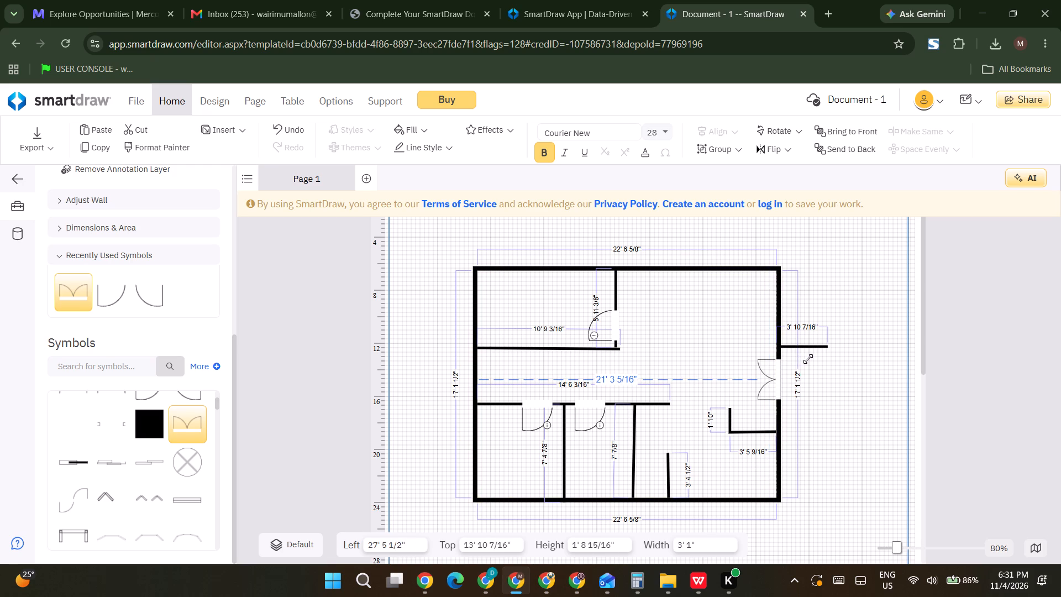
left_click_drag(808, 359, 810, 358)
left_click(805, 377)
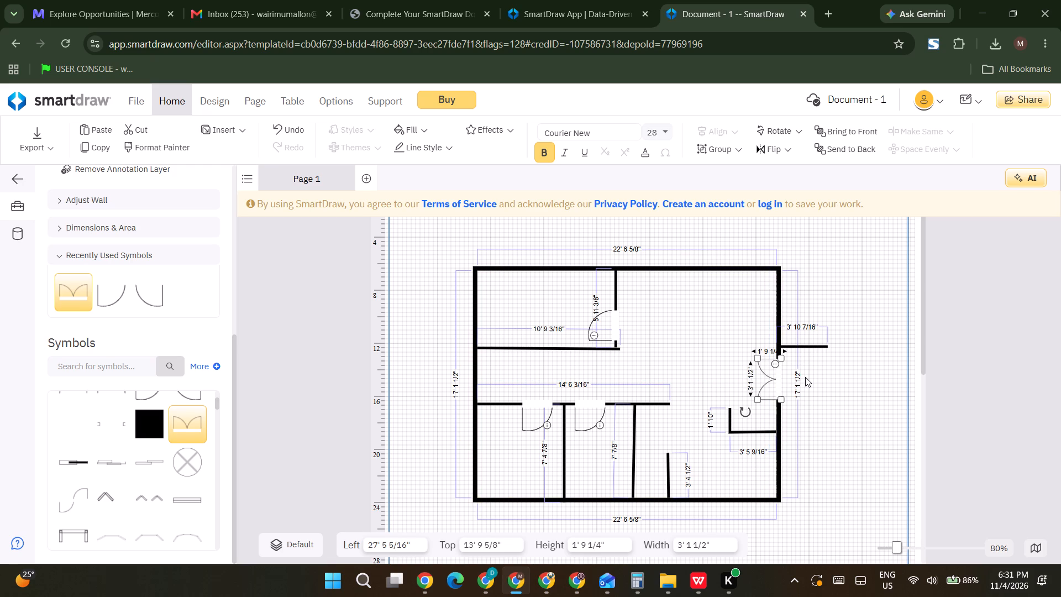
Rotate the double door in the right wall to about 270° so that its leaves swing outward.
left_click(771, 362)
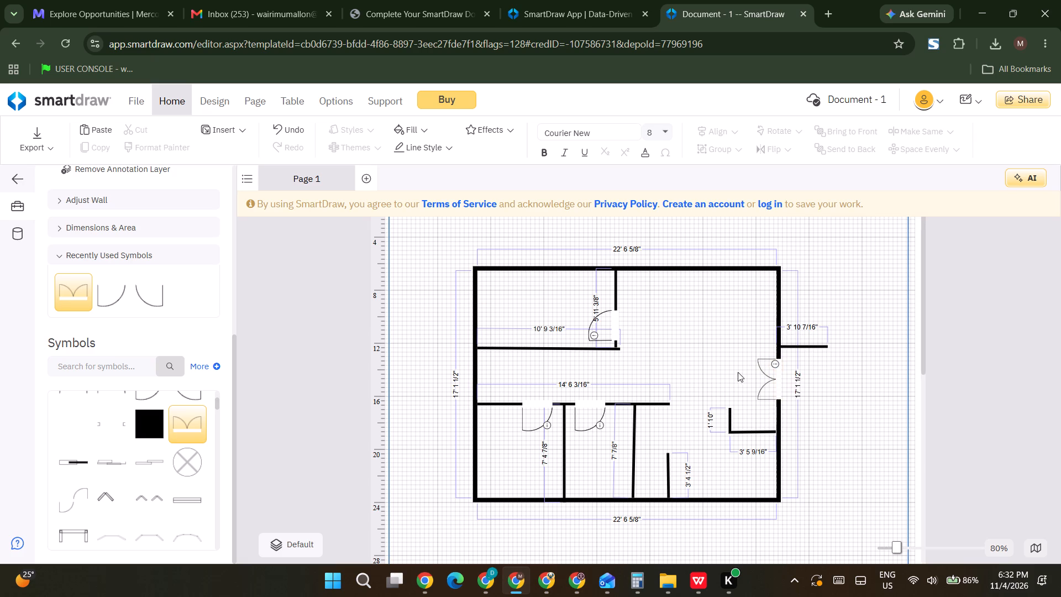
left_click(757, 378)
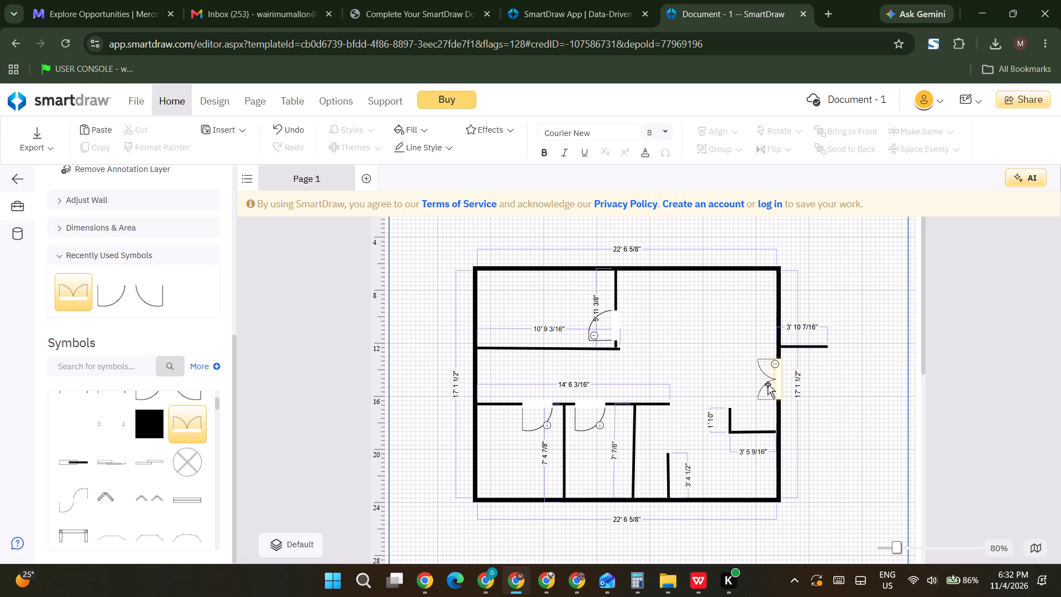
left_click(768, 384)
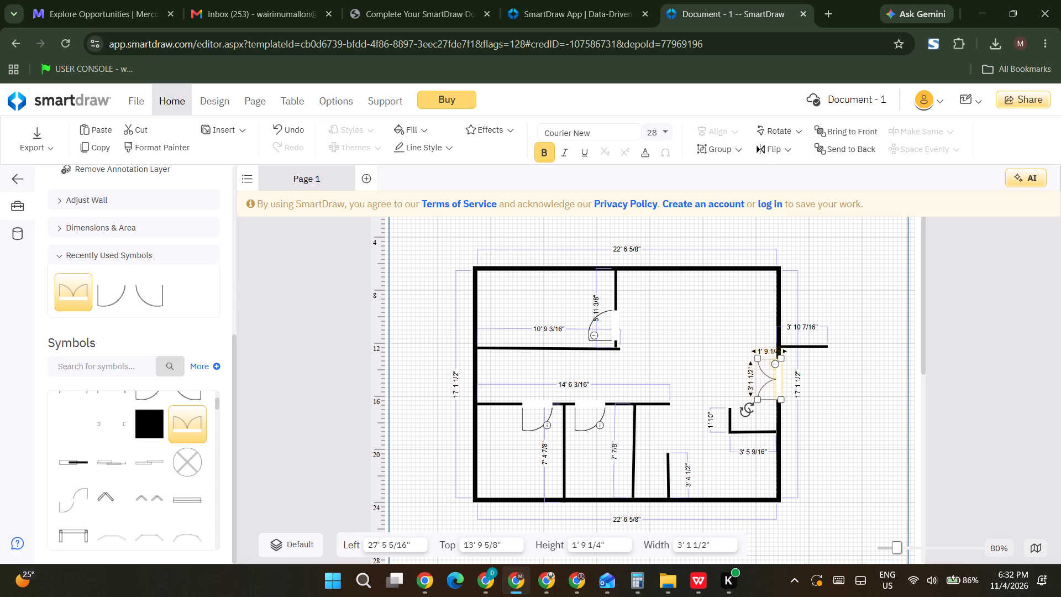
left_click_drag(747, 412, 814, 363)
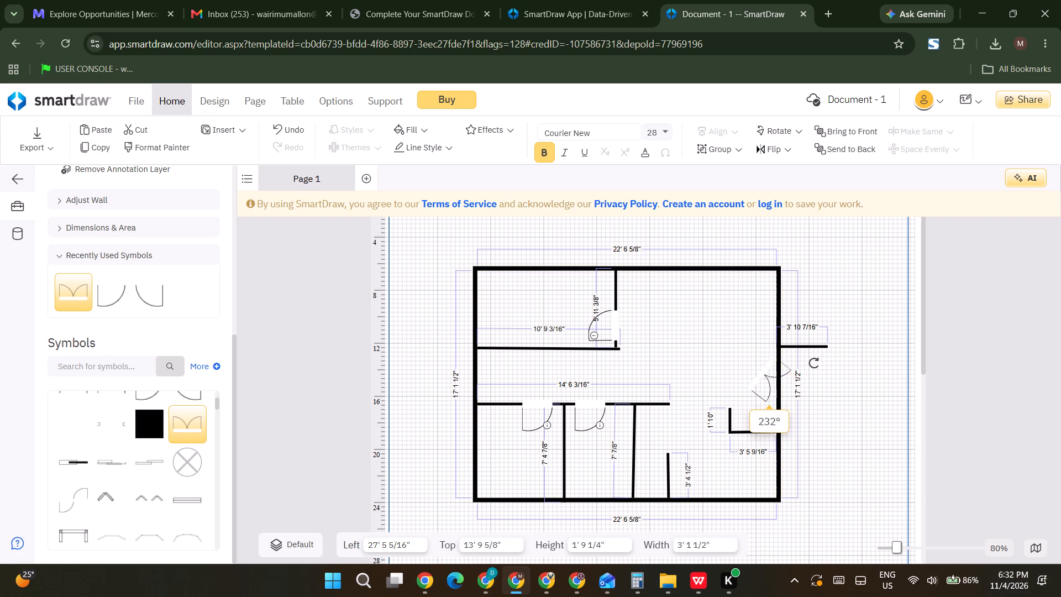
left_click_drag(814, 363, 795, 341)
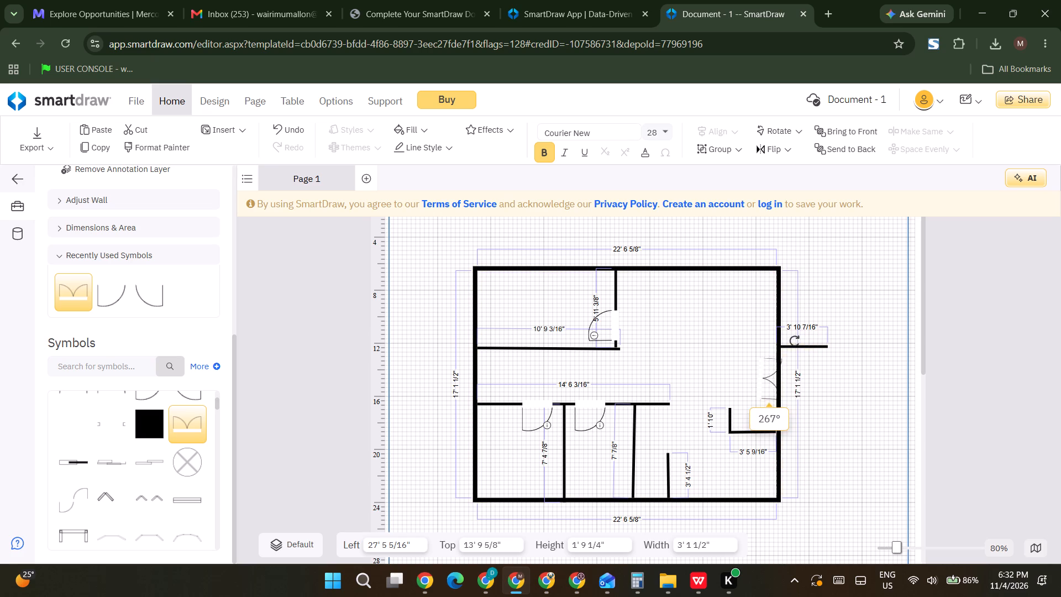
left_click_drag(795, 341, 796, 341)
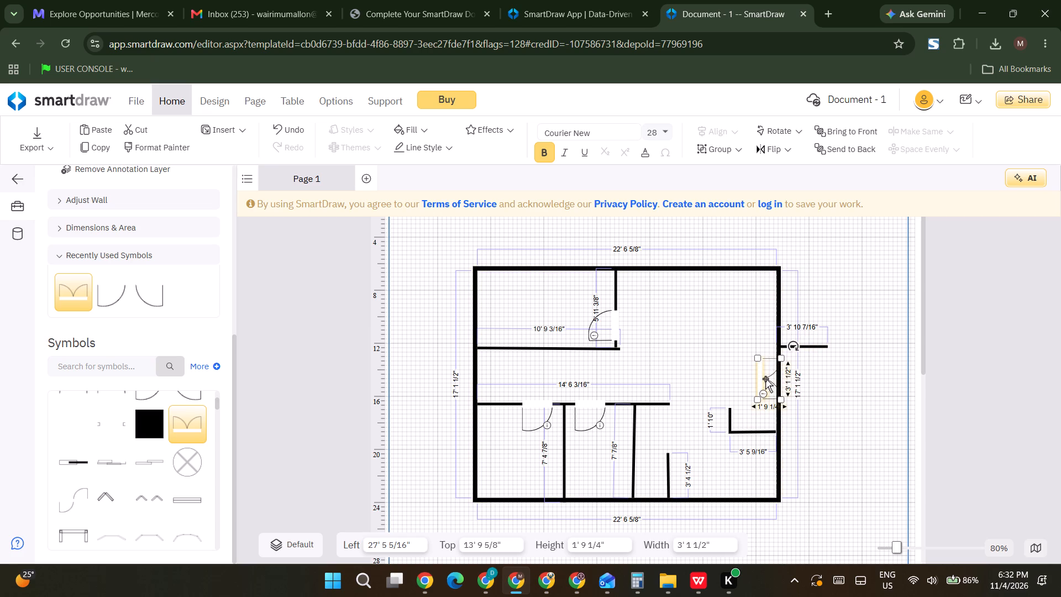
Reposition the rotated double door in the right wall at about Left 28' 9 5/8", Top 14' 5/8".
left_click_drag(763, 380, 781, 383)
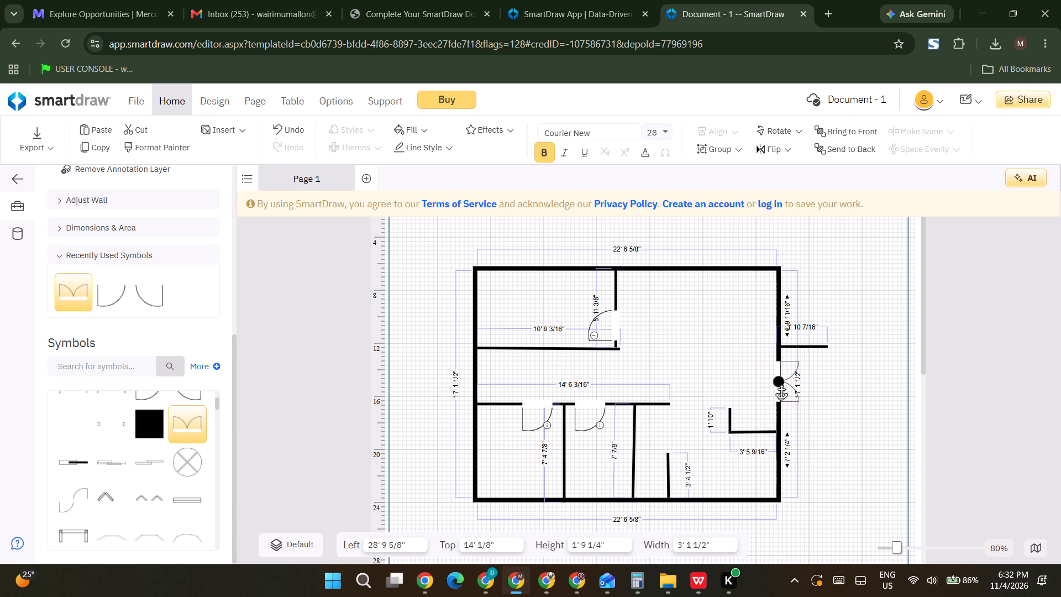
left_click_drag(781, 383, 782, 383)
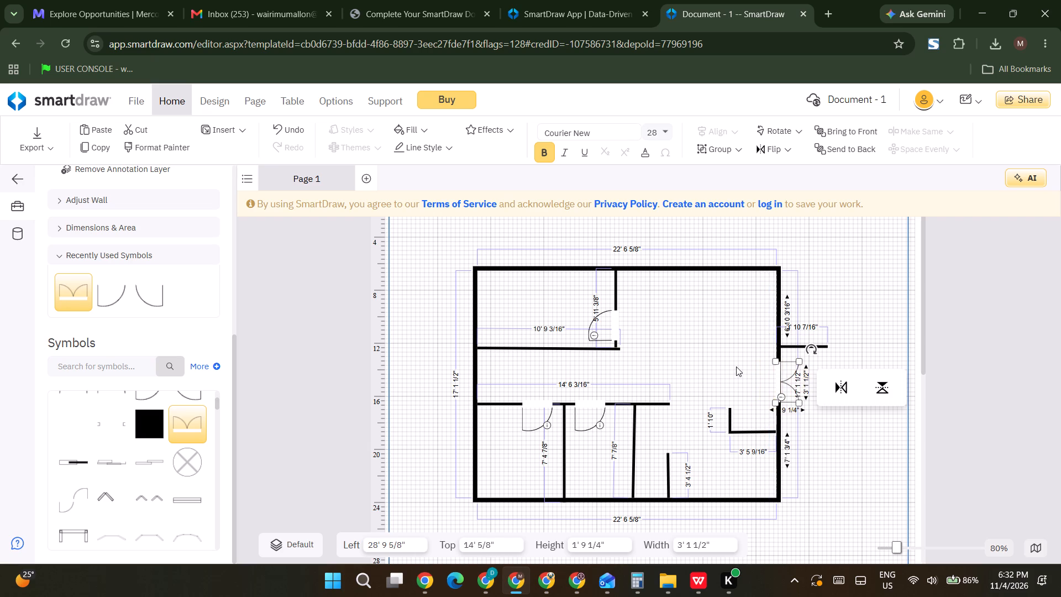
left_click(736, 366)
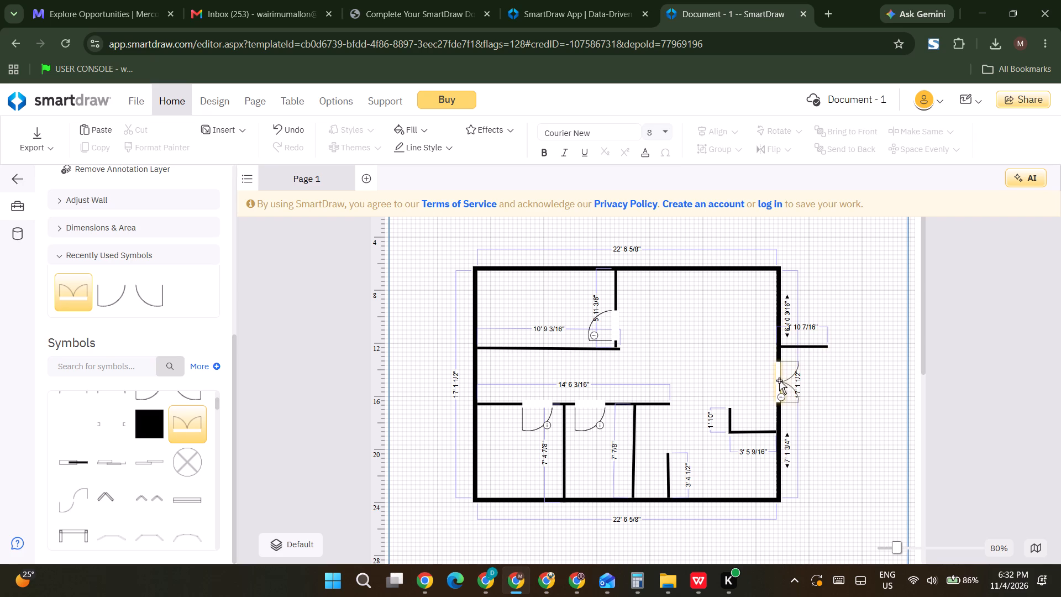
left_click_drag(779, 380, 786, 384)
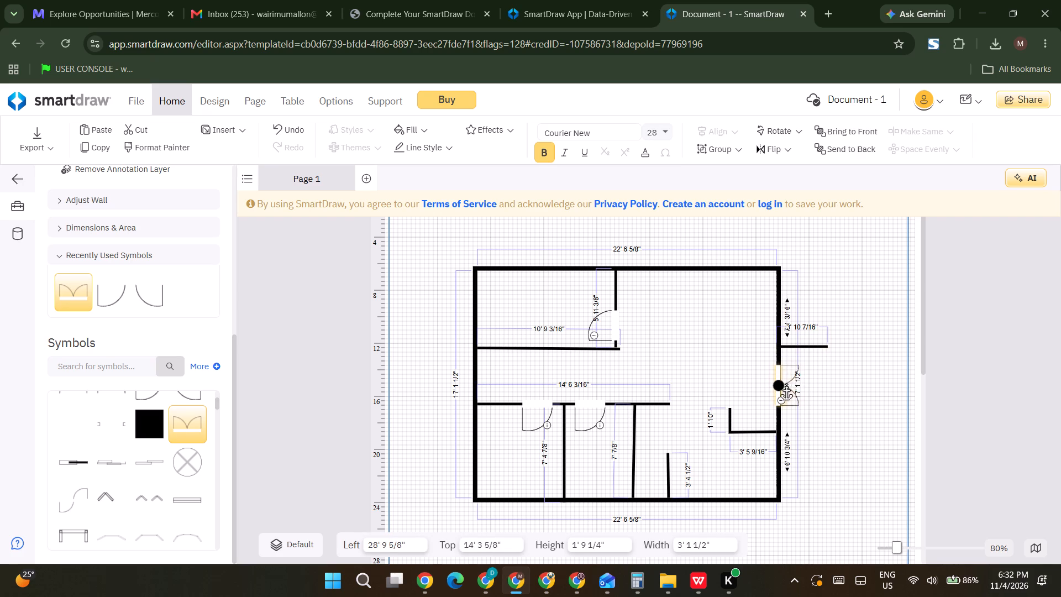
left_click_drag(786, 384, 785, 381)
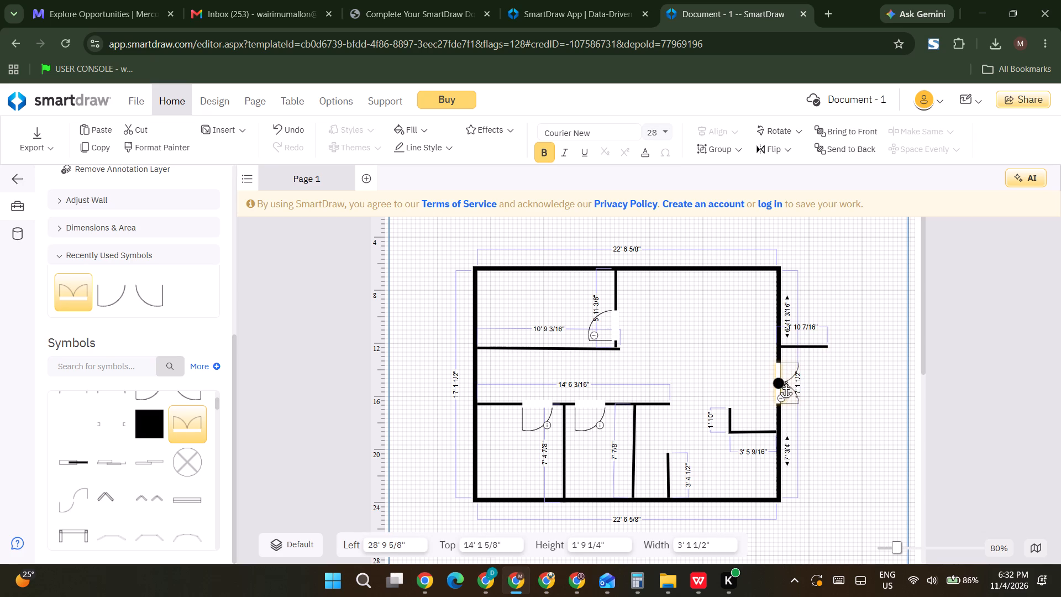
left_click_drag(785, 381, 787, 379)
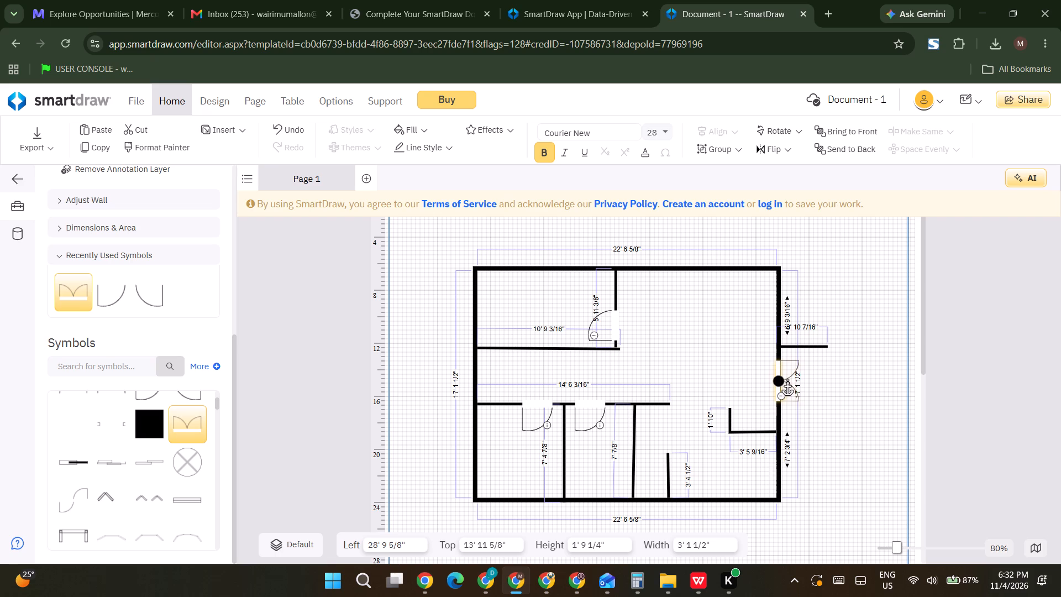
left_click_drag(787, 379, 790, 378)
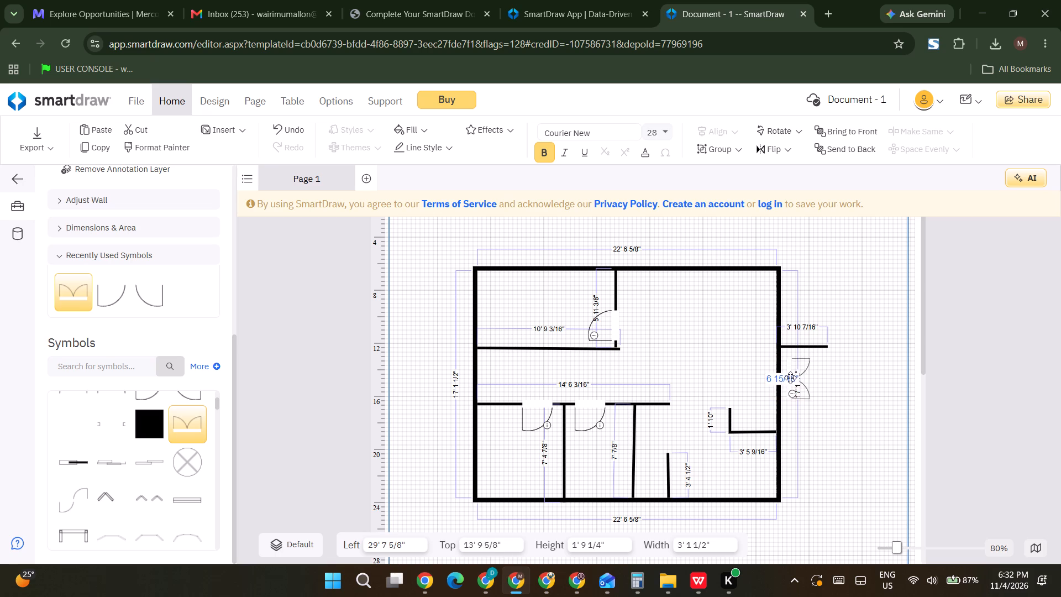
left_click_drag(790, 378, 788, 380)
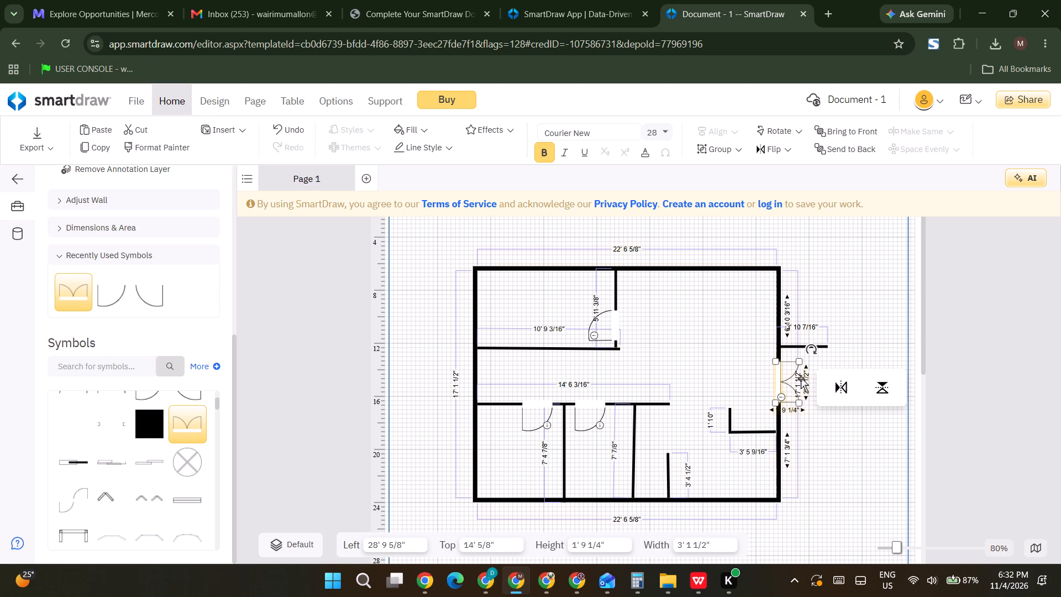
left_click(857, 356)
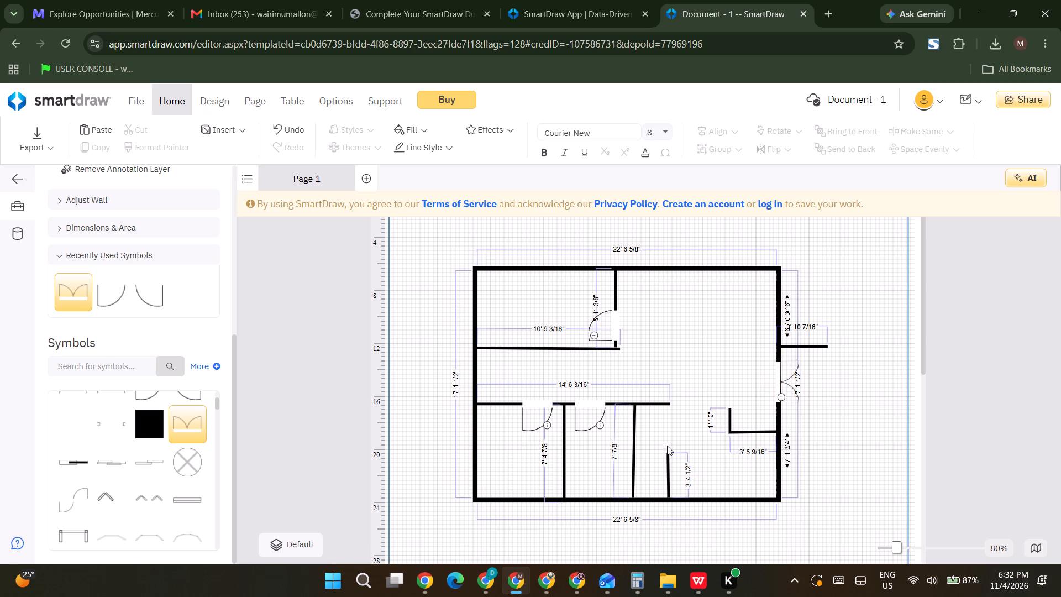
left_click(709, 397)
Look through the symbol library, from Doors & Windows through the outlet, electrical wiring and switch symbols.
scroll(177, 491, "down", 1)
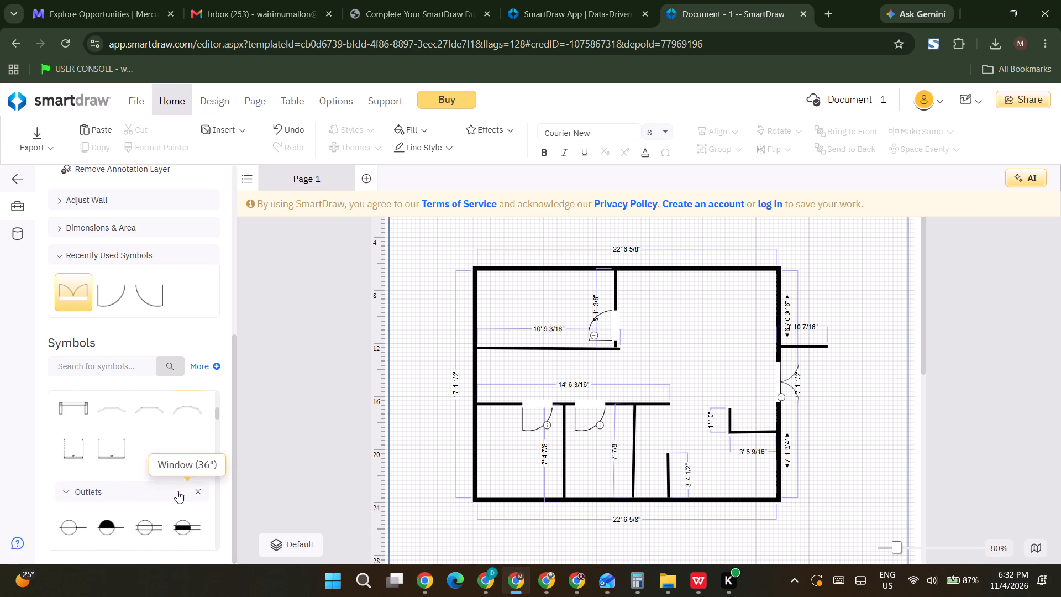
scroll(177, 491, "down", 4)
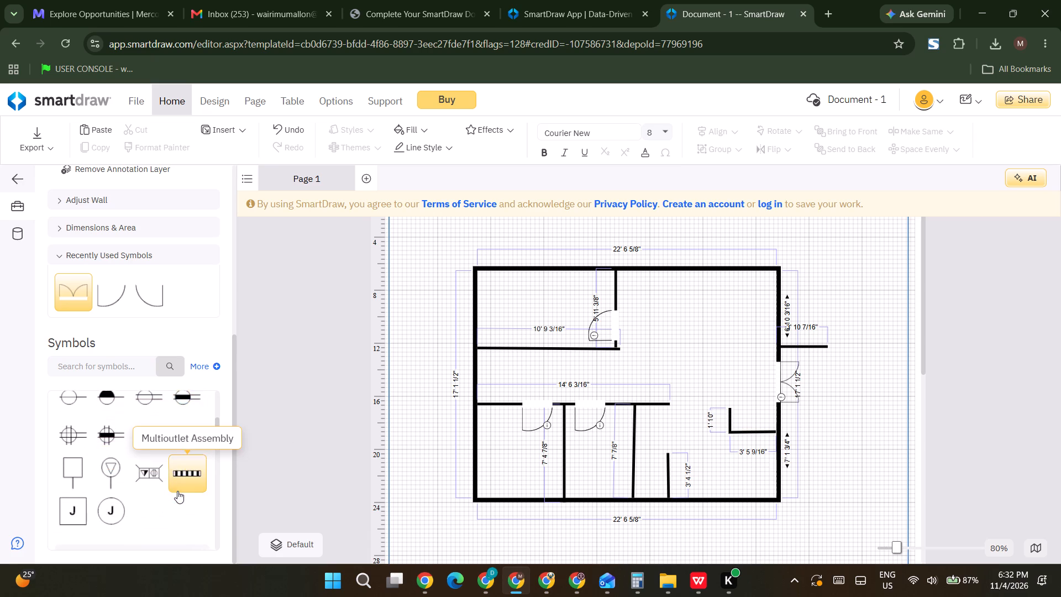
scroll(177, 491, "down", 4)
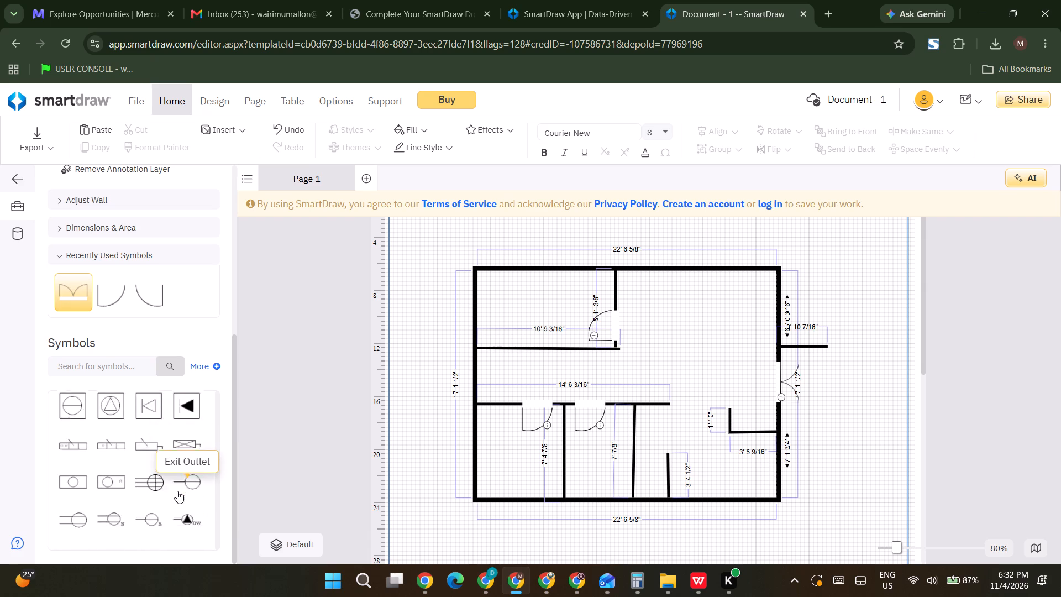
scroll(177, 491, "down", 3)
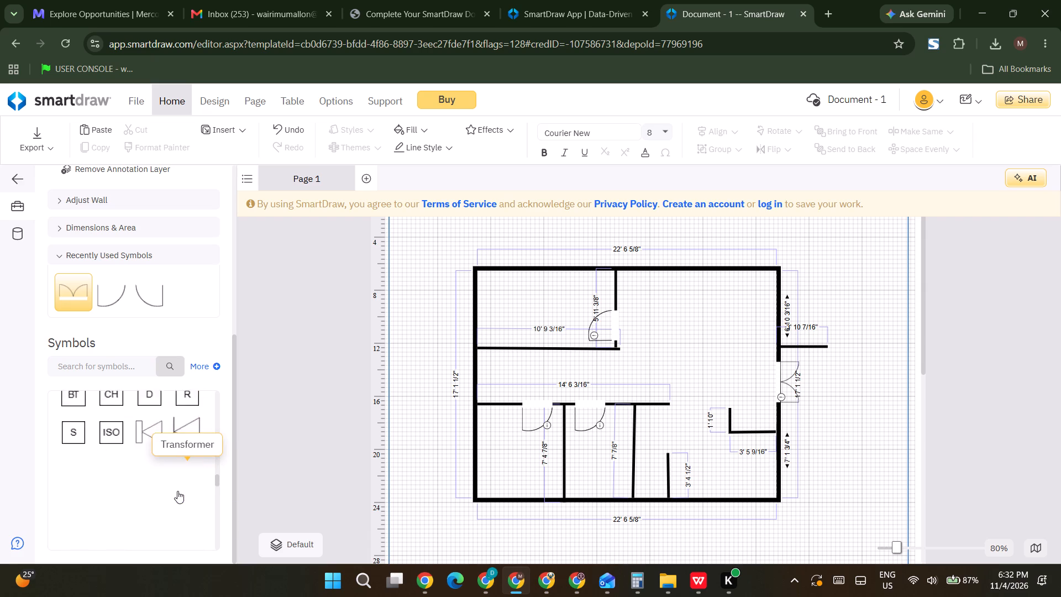
scroll(177, 491, "down", 2)
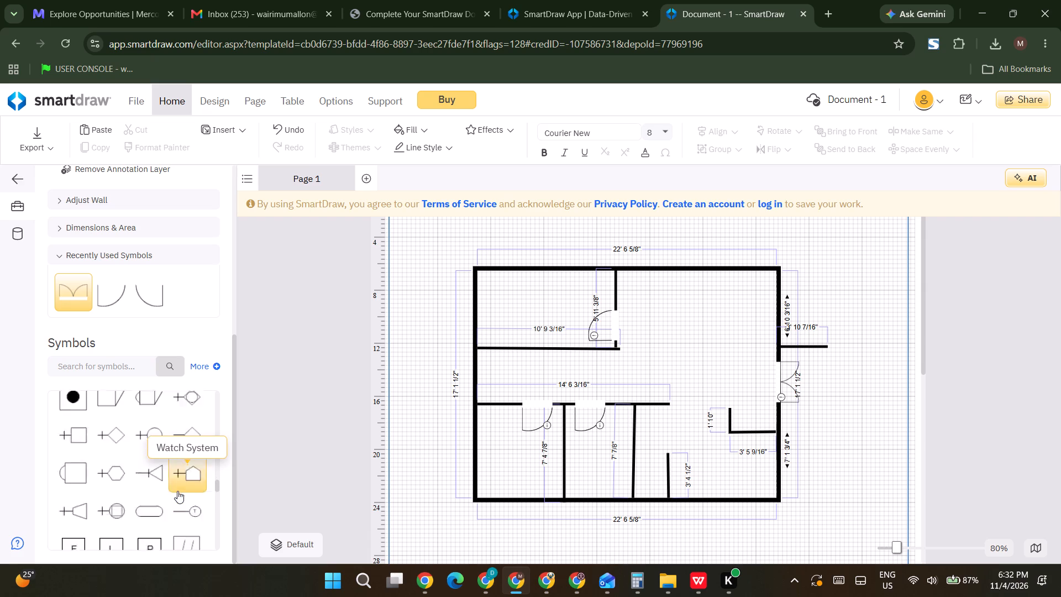
scroll(177, 491, "down", 3)
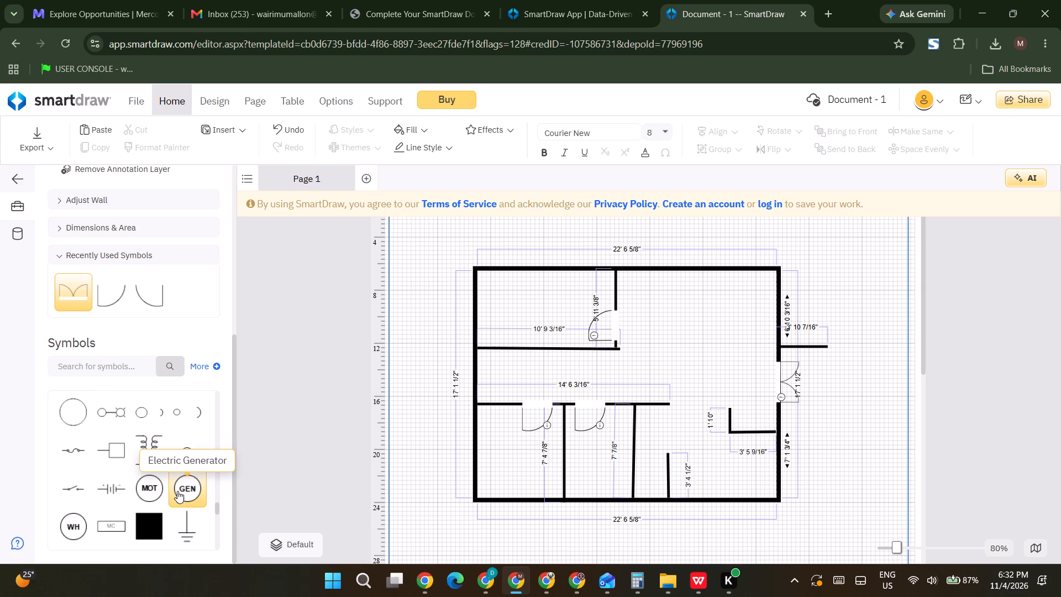
scroll(177, 491, "down", 5)
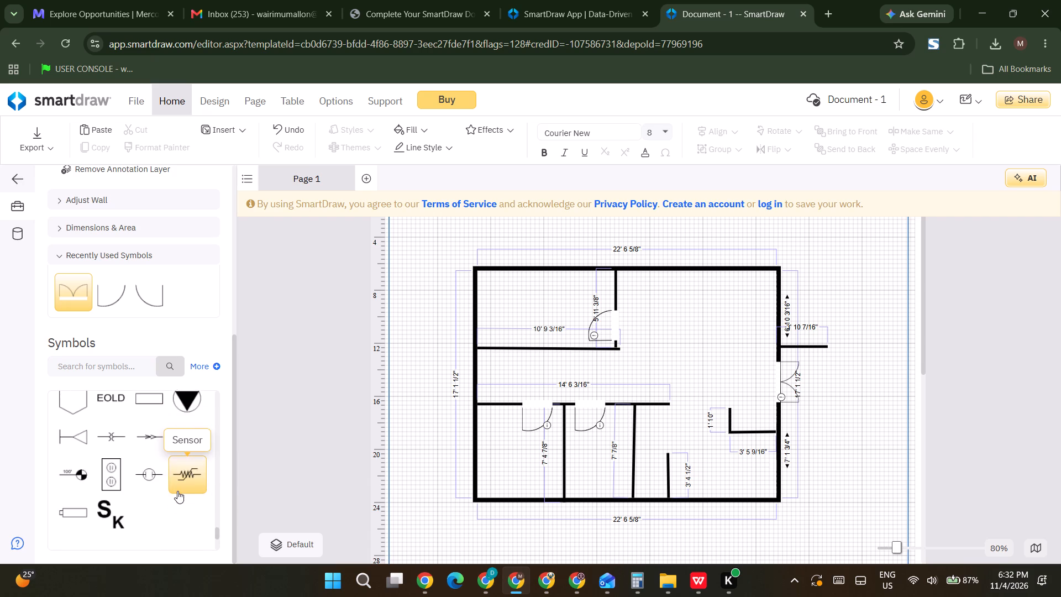
scroll(177, 491, "down", 4)
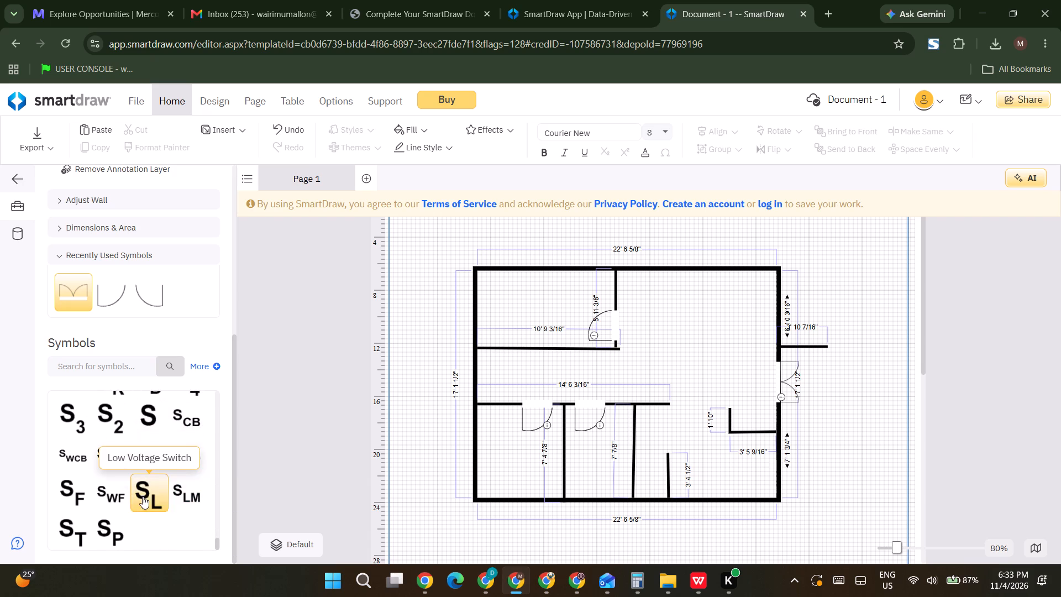
scroll(123, 505, "down", 4)
scroll(123, 505, "up", 3)
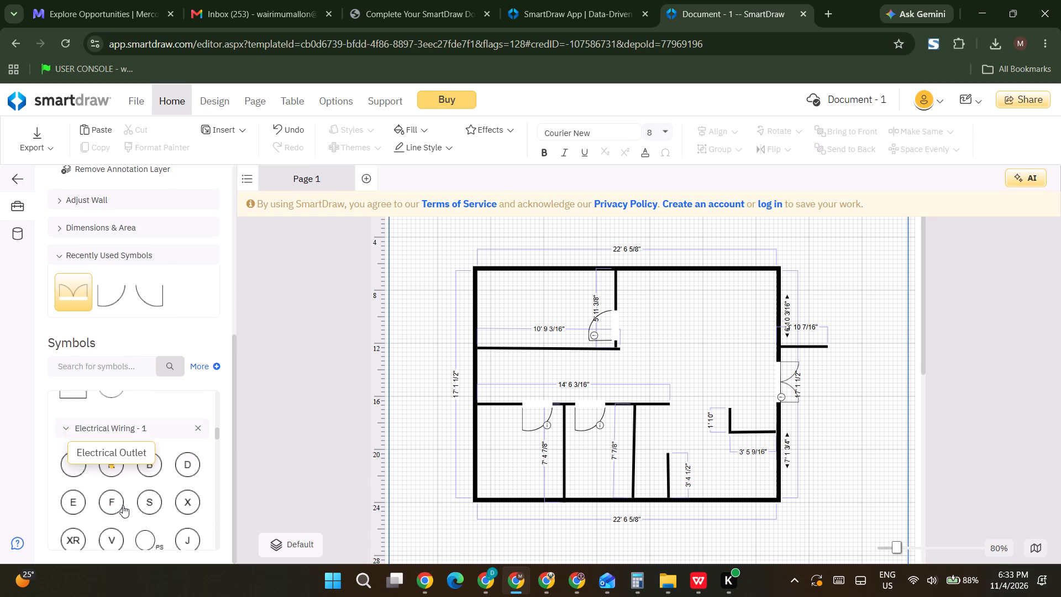
scroll(123, 505, "up", 4)
scroll(123, 505, "down", 1)
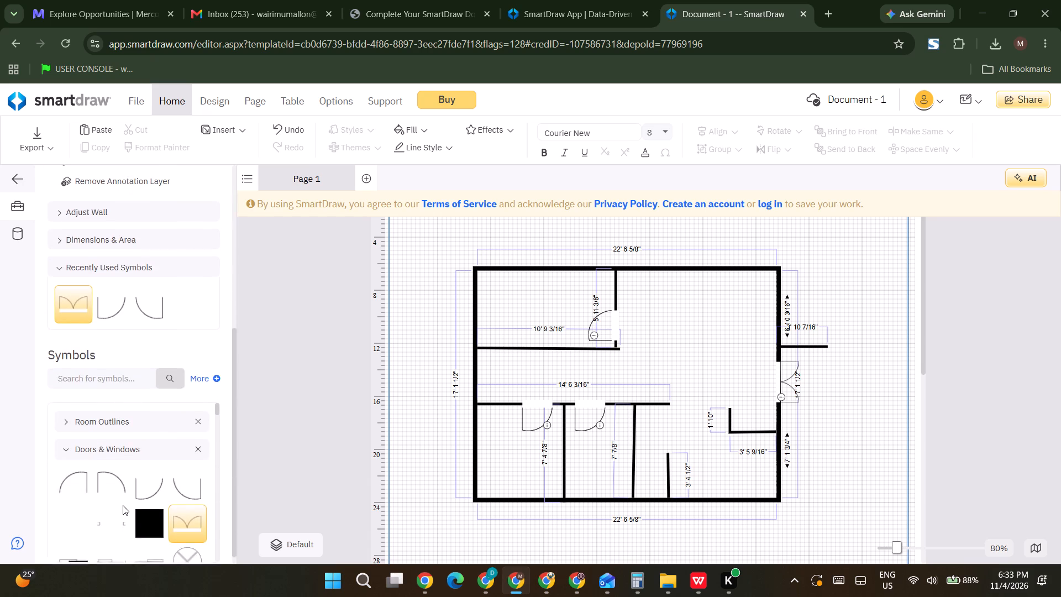
scroll(123, 505, "down", 1)
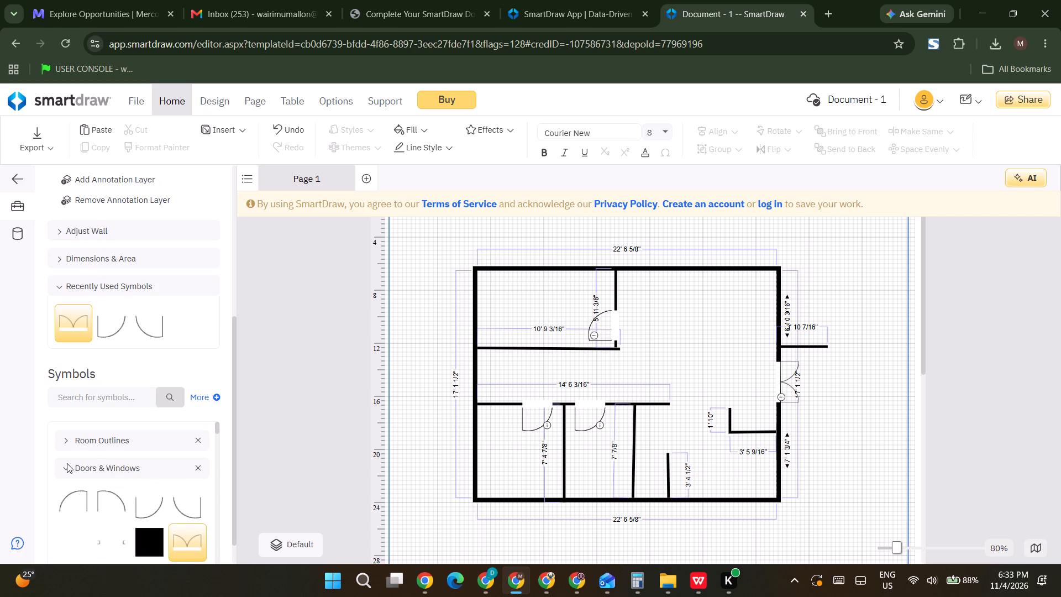
scroll(95, 488, "down", 1)
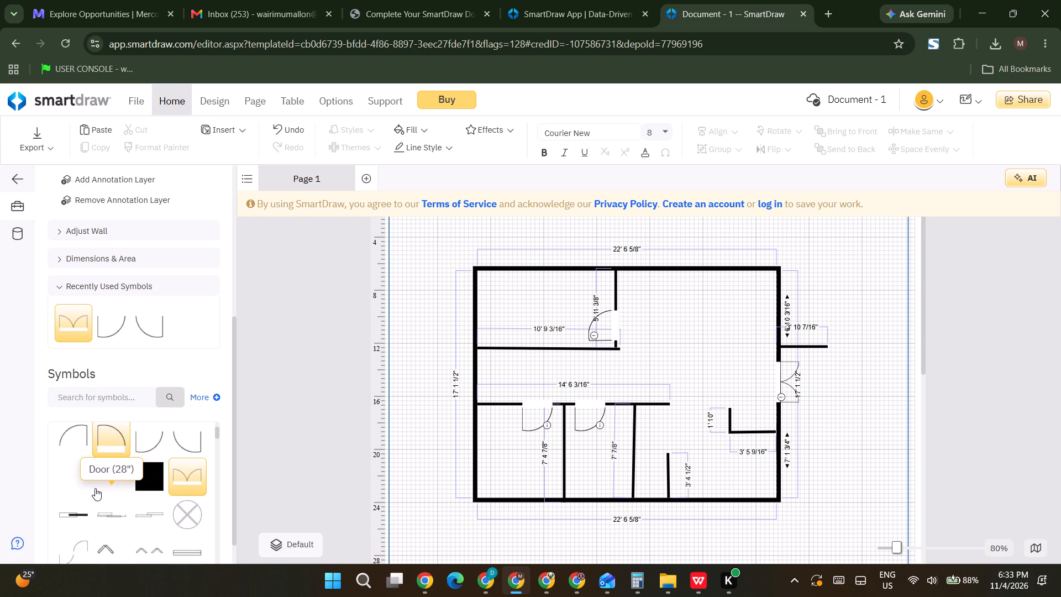
scroll(95, 488, "down", 1)
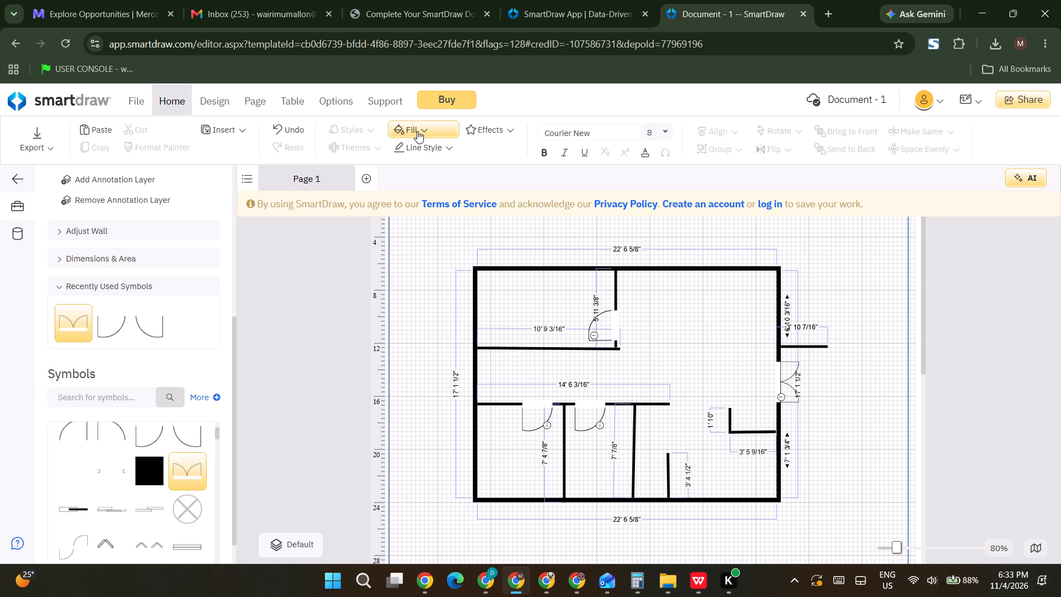
Using the thinnest line style, draw a horizontal line about 6' 6 5/8" long across the lower part of the bottom-left room.
left_click(442, 148)
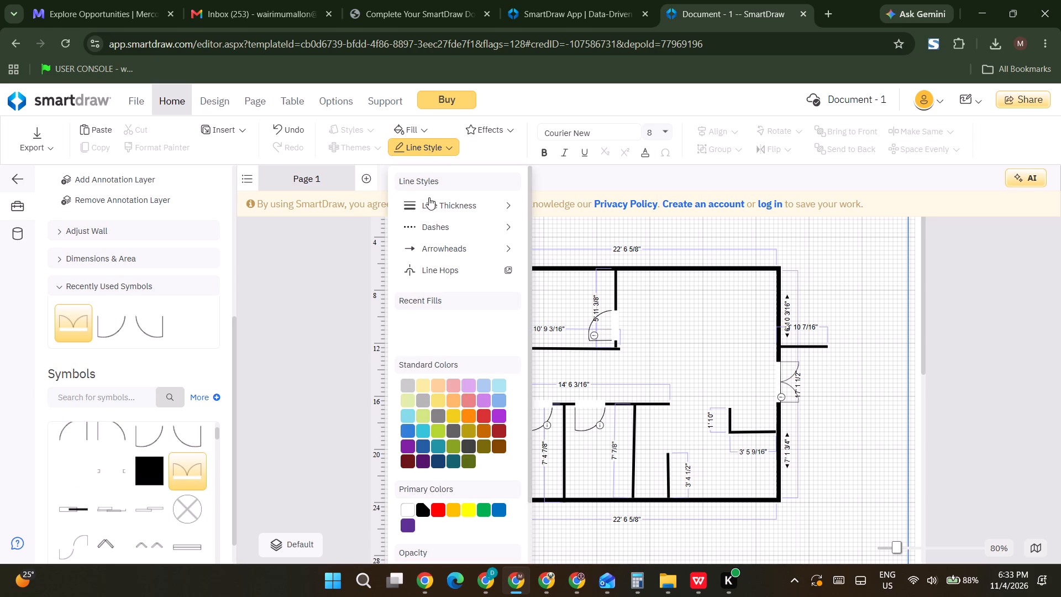
left_click(439, 215)
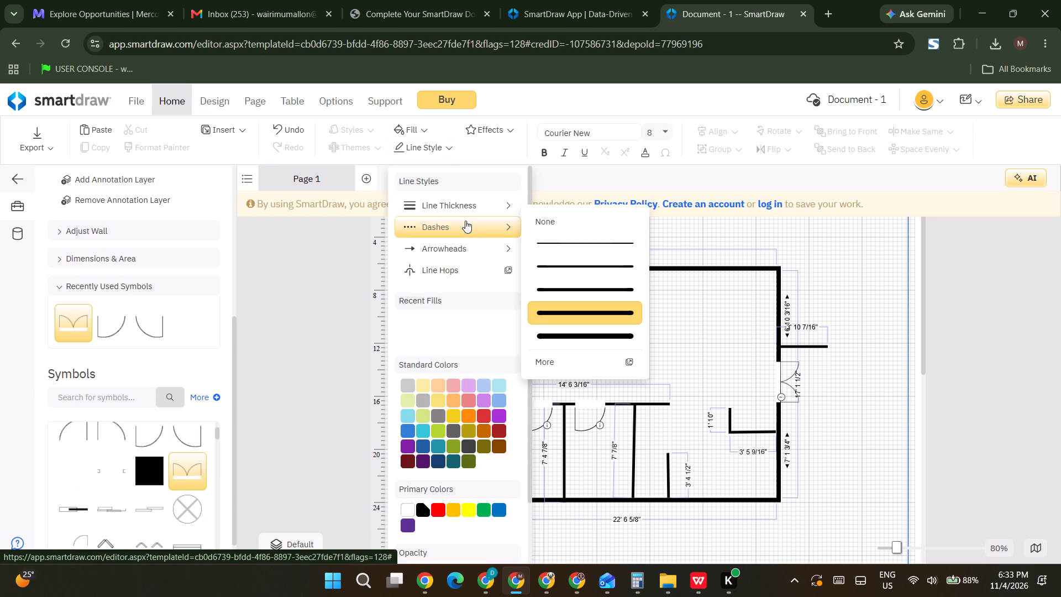
left_click(564, 247)
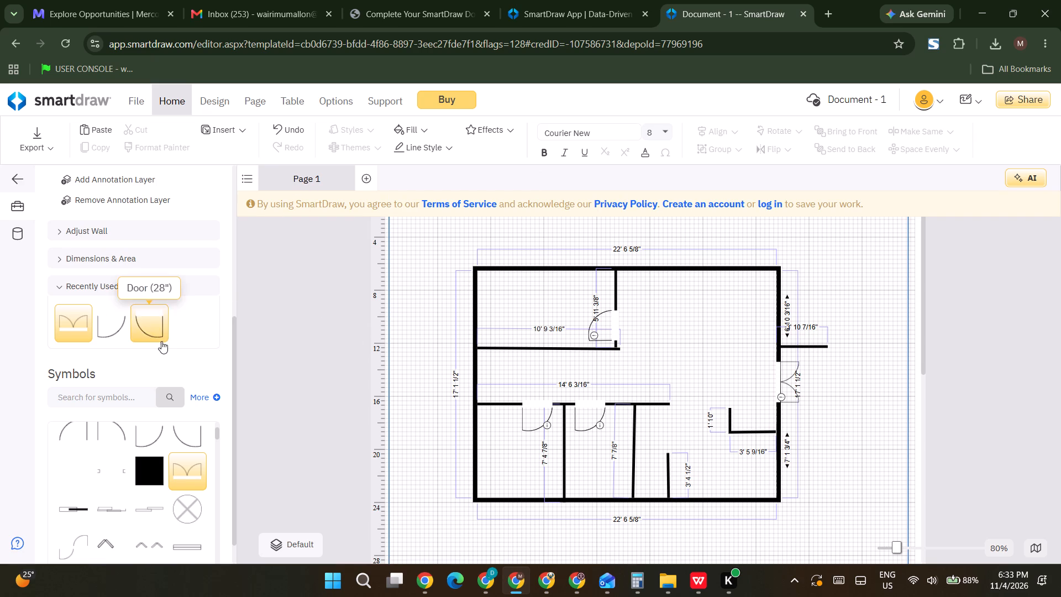
scroll(161, 341, "up", 1)
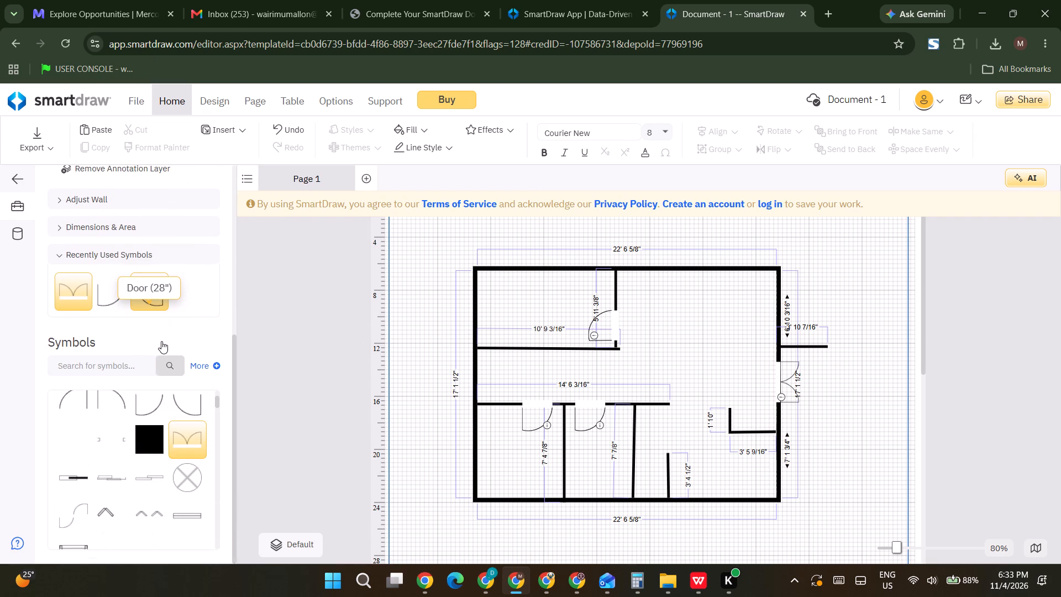
scroll(161, 341, "up", 1)
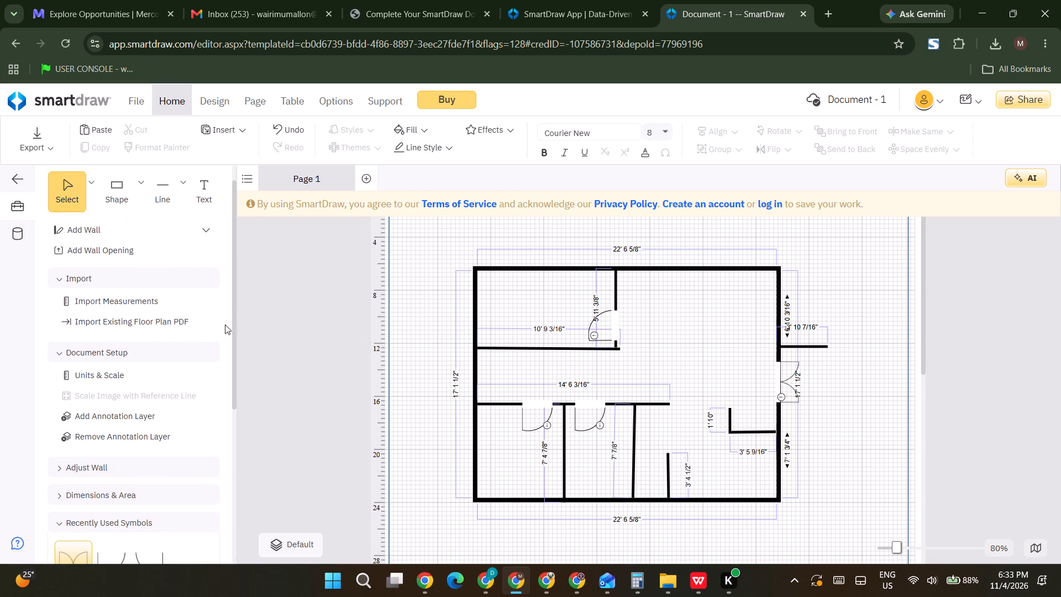
left_click(161, 167)
left_click(161, 176)
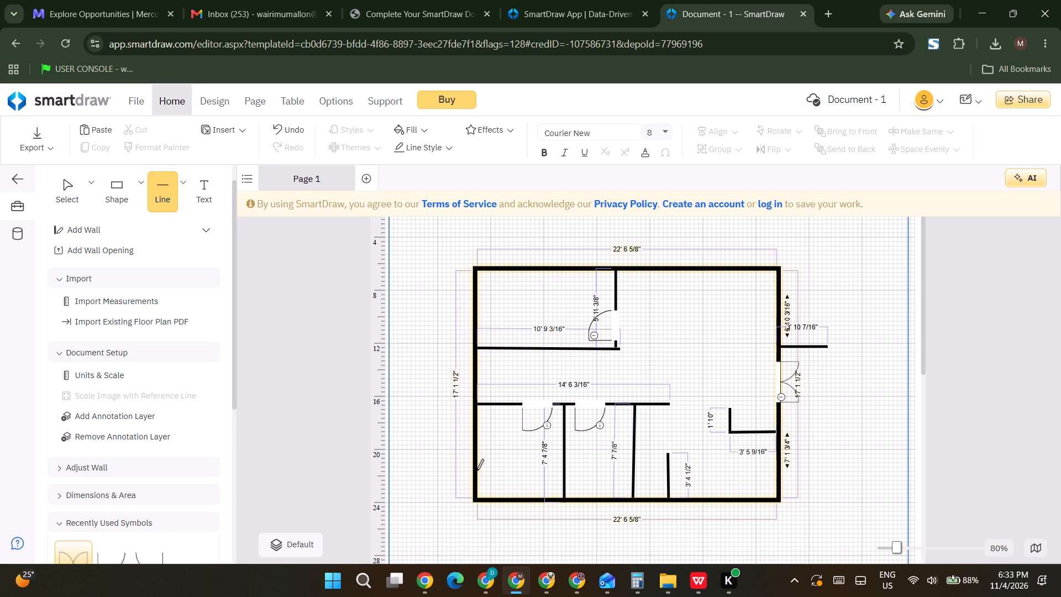
left_click_drag(477, 470, 569, 478)
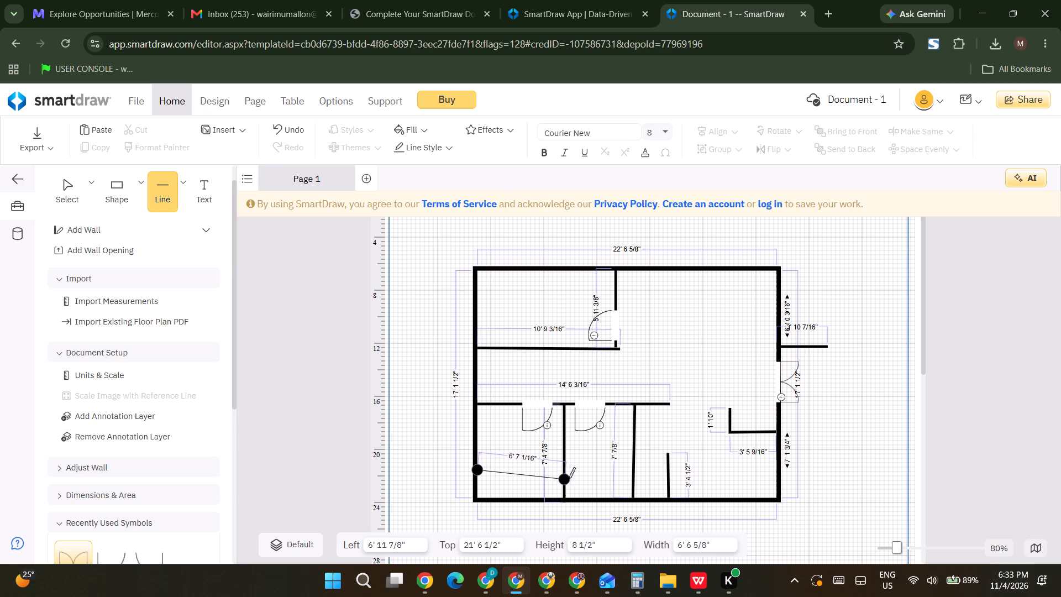
left_click_drag(569, 478, 563, 468)
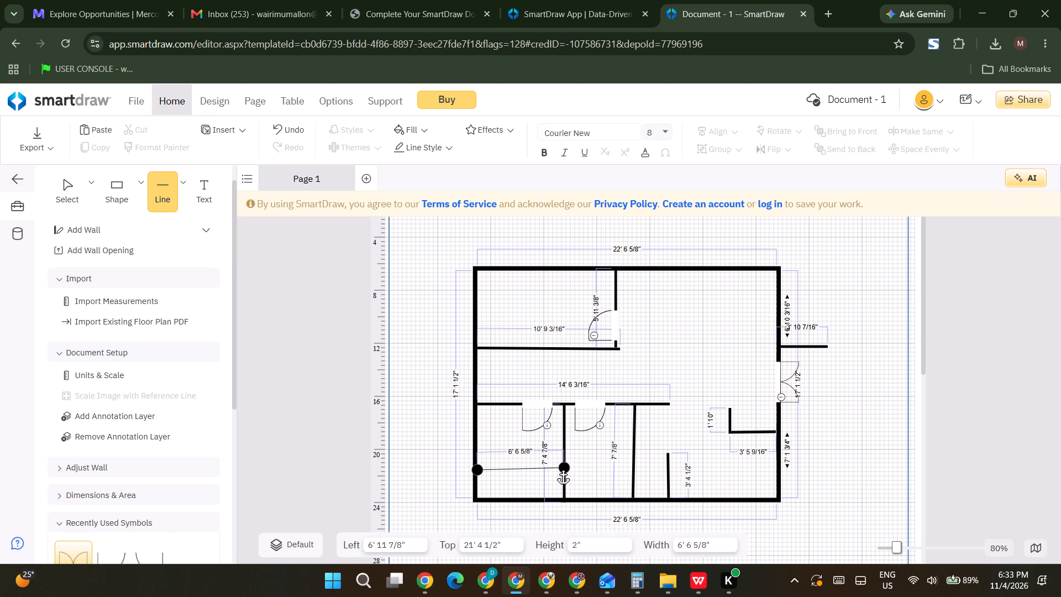
left_click_drag(563, 468, 563, 470)
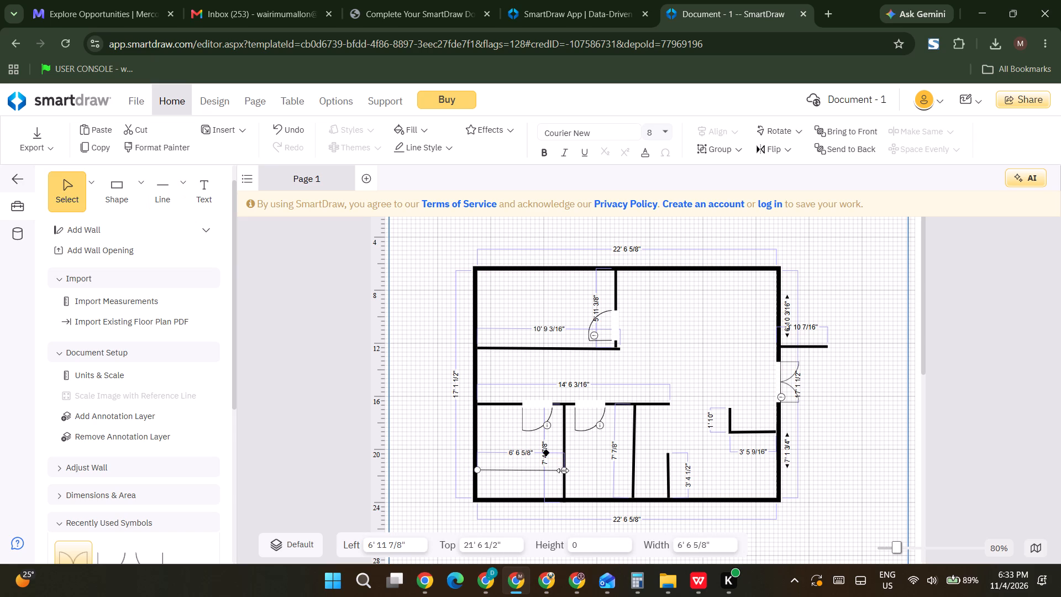
left_click(456, 432)
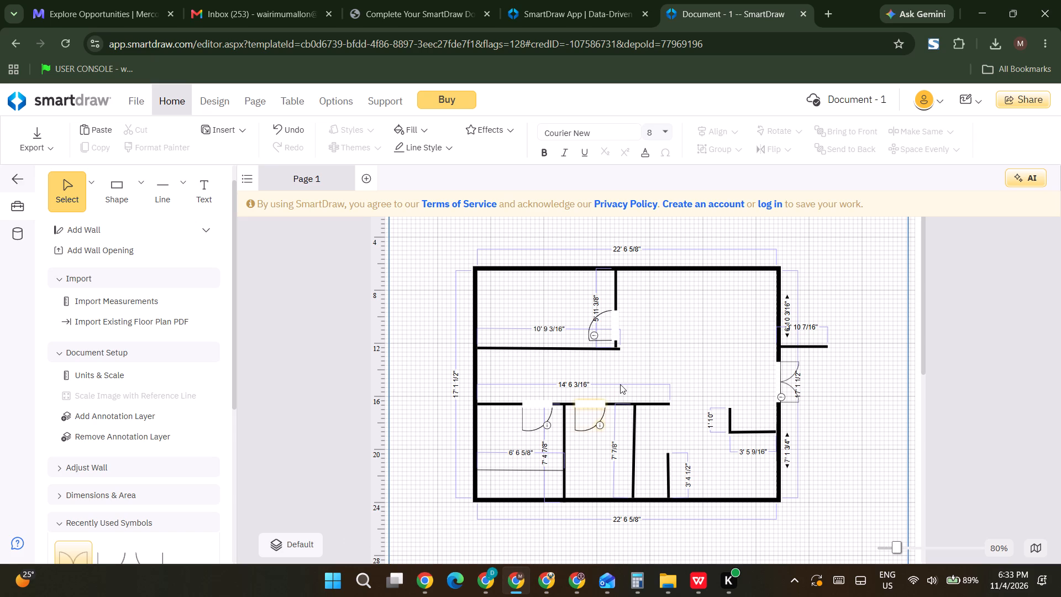
Enclose a small box beside the 3' 4 1/2" wall with a horizontal line about 2' 7" and a vertical line about 2' 10 3/4".
left_click(160, 184)
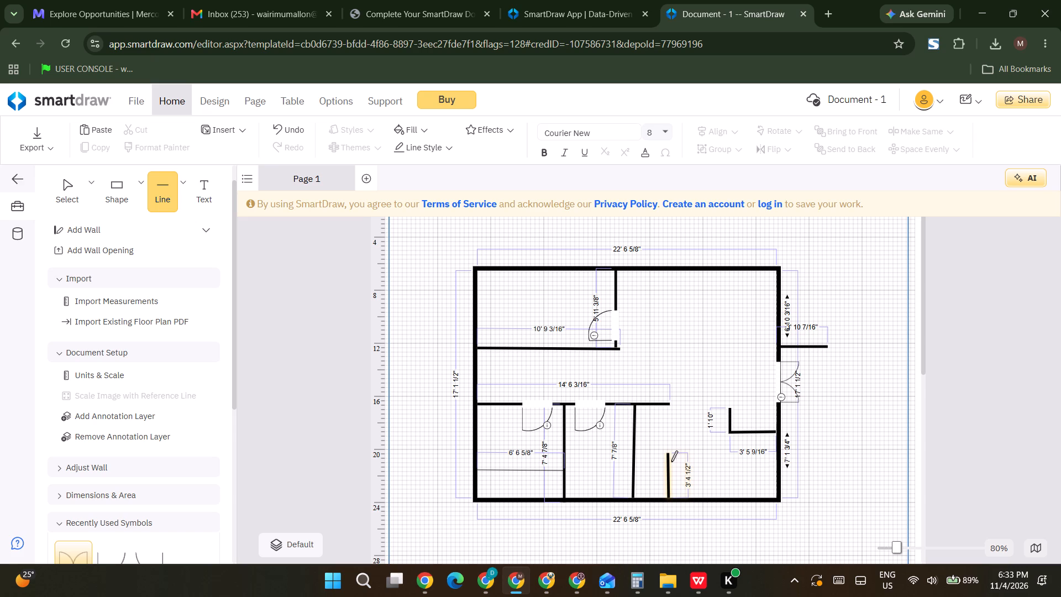
left_click_drag(670, 462, 691, 463)
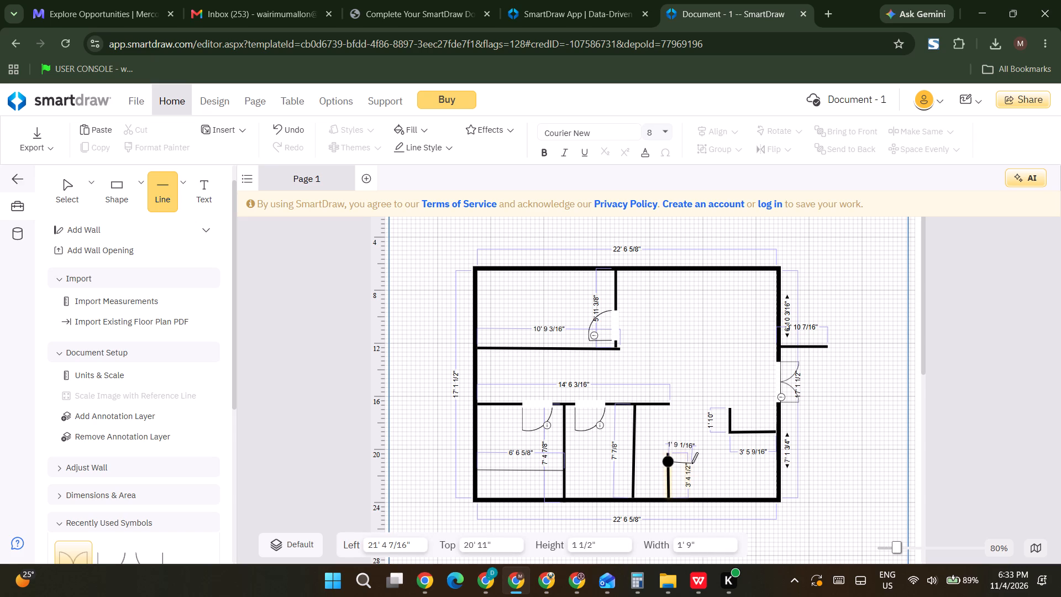
left_click_drag(691, 463, 702, 462)
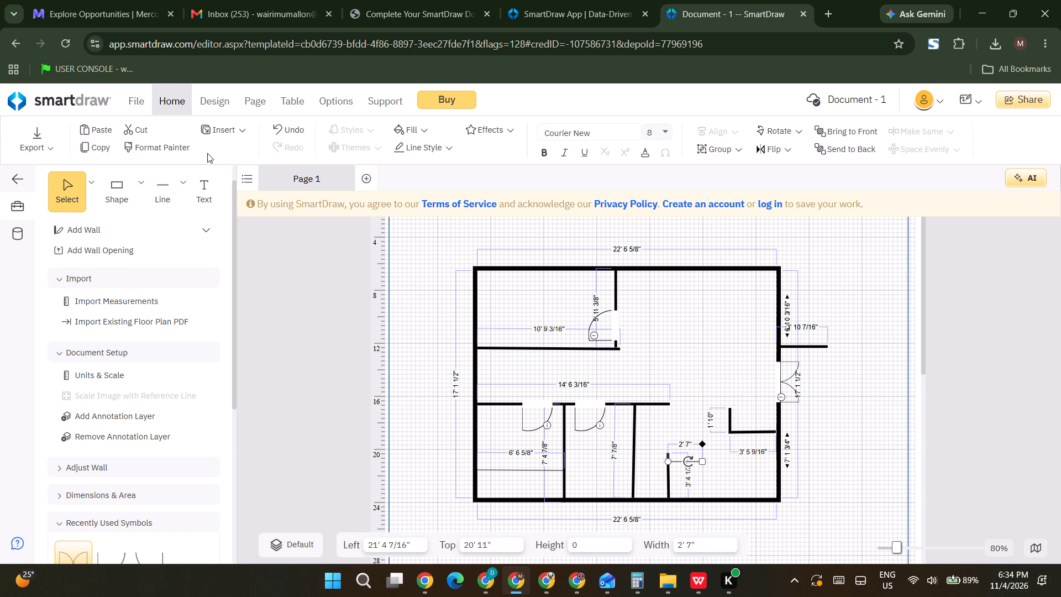
left_click(163, 179)
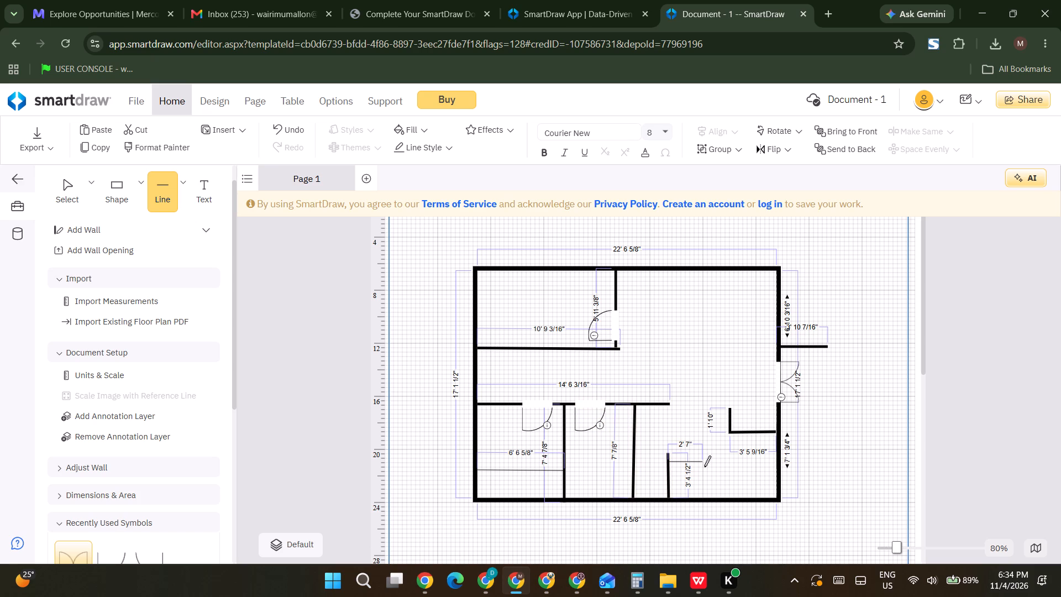
left_click_drag(701, 462, 701, 499)
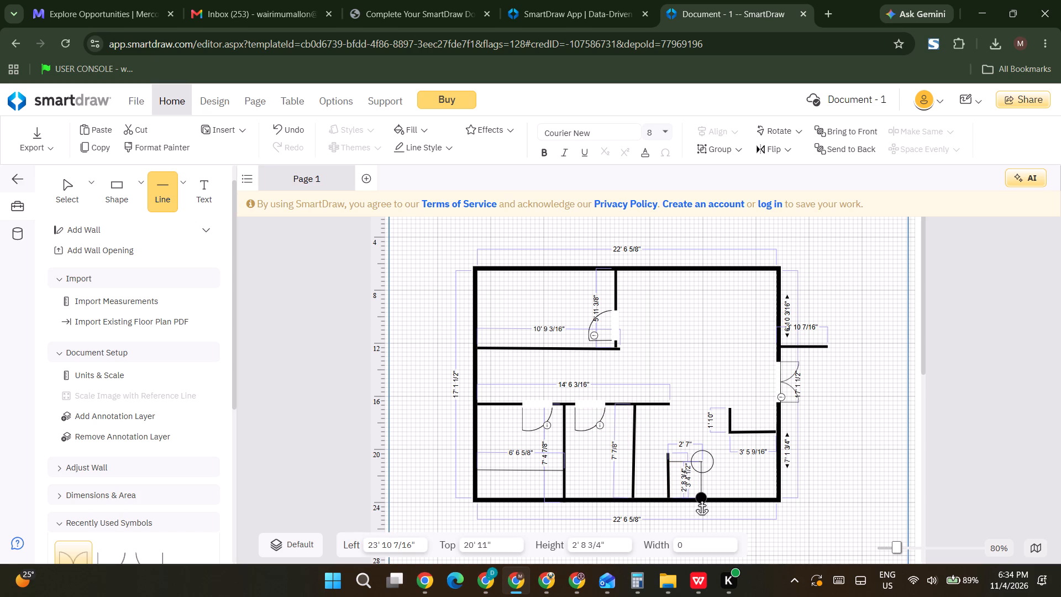
left_click_drag(701, 499, 701, 500)
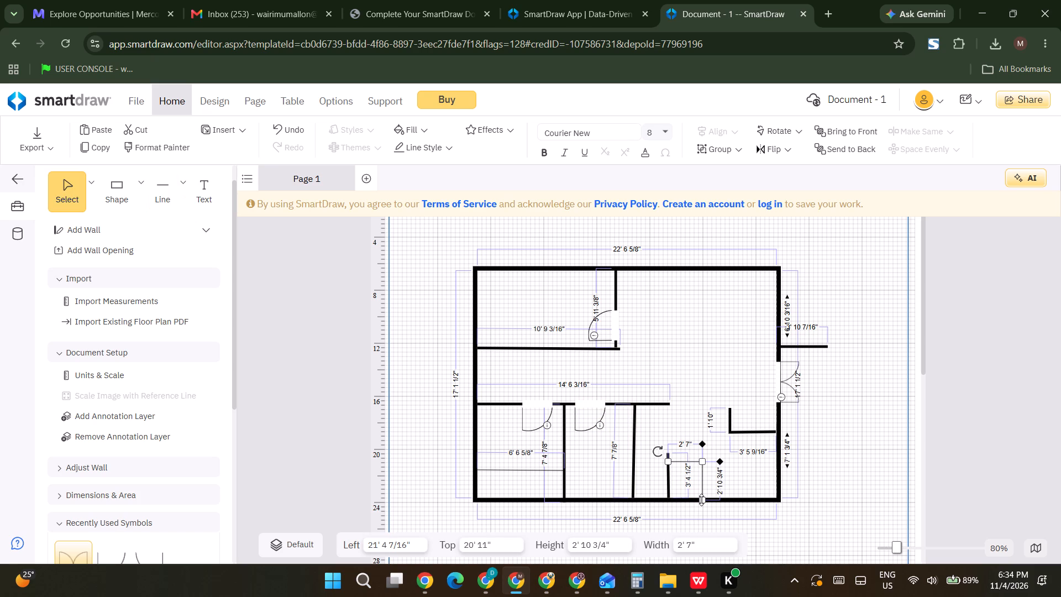
left_click(689, 413)
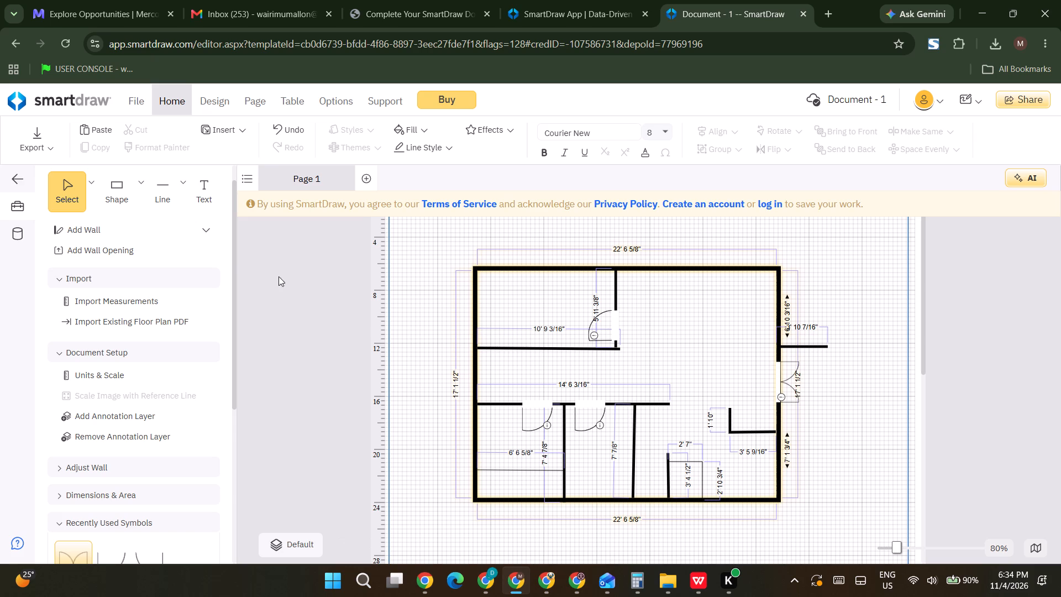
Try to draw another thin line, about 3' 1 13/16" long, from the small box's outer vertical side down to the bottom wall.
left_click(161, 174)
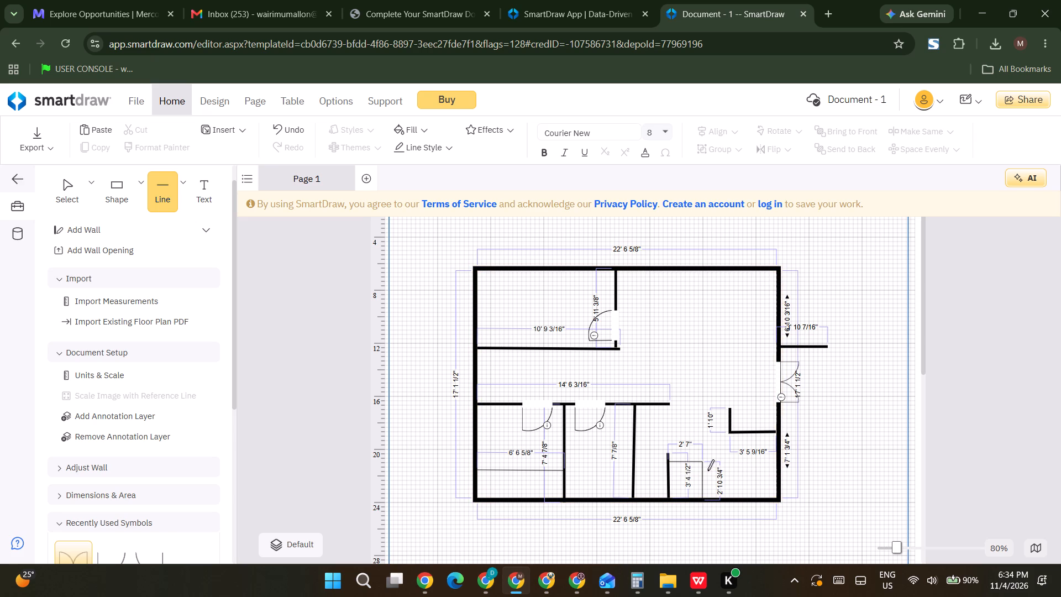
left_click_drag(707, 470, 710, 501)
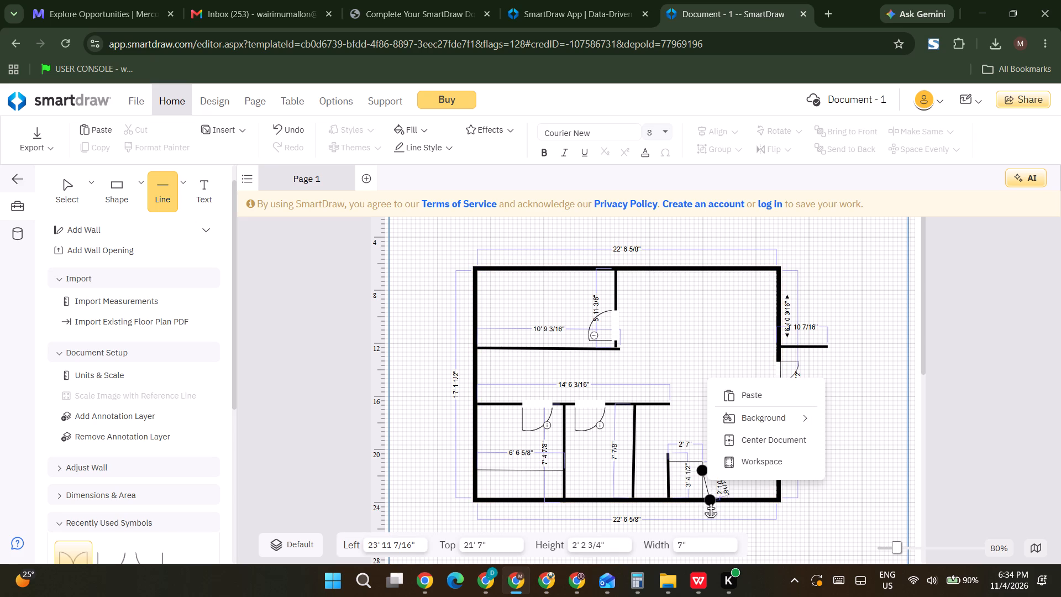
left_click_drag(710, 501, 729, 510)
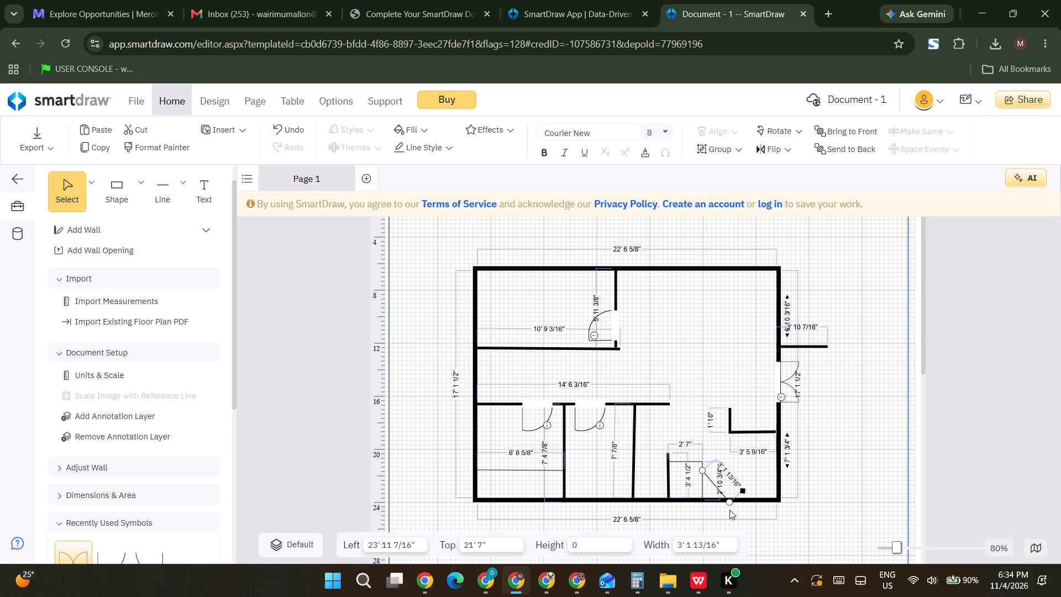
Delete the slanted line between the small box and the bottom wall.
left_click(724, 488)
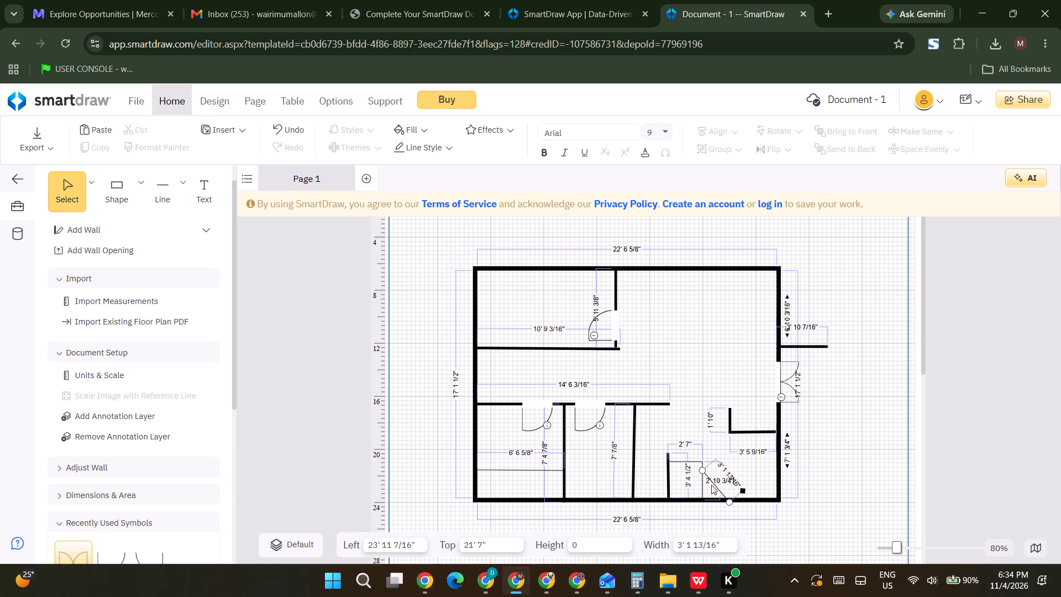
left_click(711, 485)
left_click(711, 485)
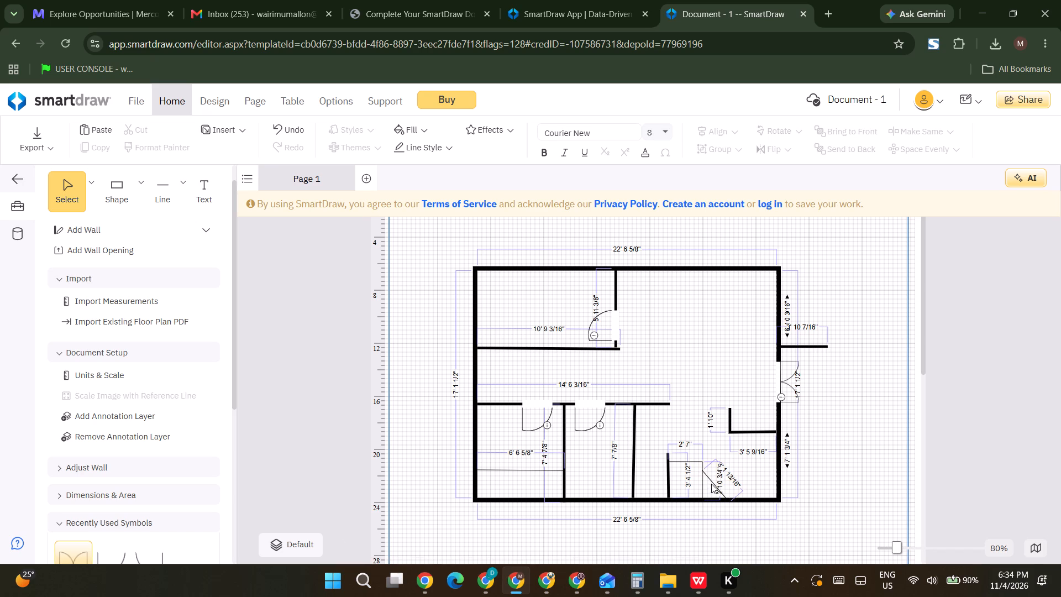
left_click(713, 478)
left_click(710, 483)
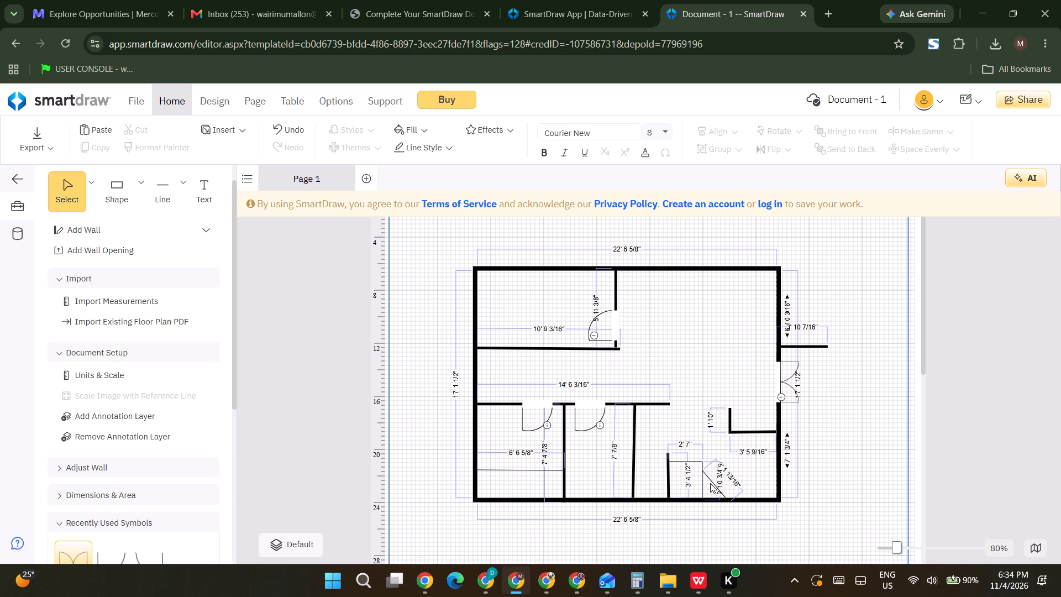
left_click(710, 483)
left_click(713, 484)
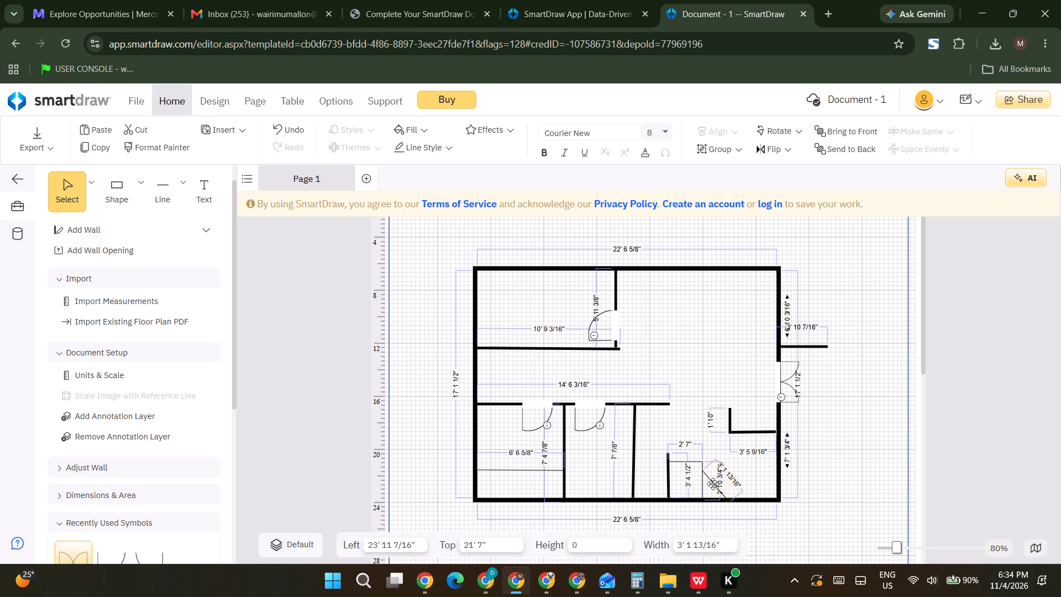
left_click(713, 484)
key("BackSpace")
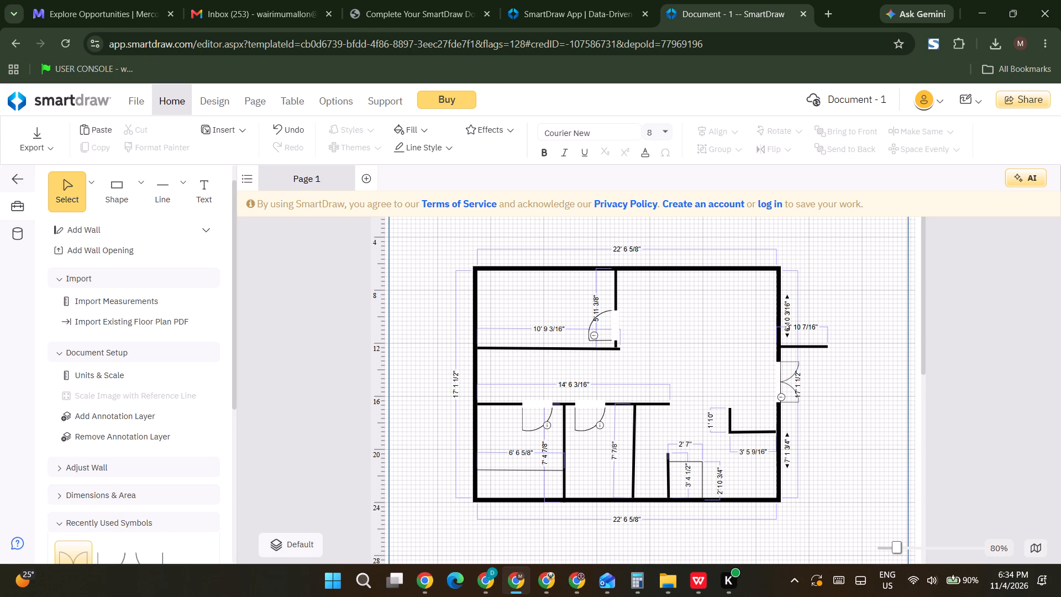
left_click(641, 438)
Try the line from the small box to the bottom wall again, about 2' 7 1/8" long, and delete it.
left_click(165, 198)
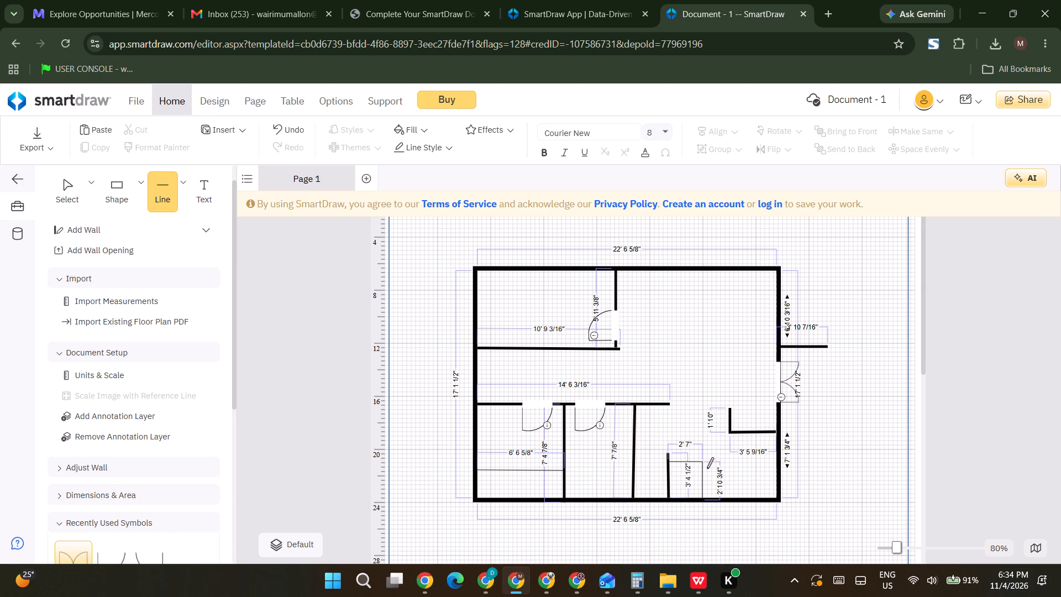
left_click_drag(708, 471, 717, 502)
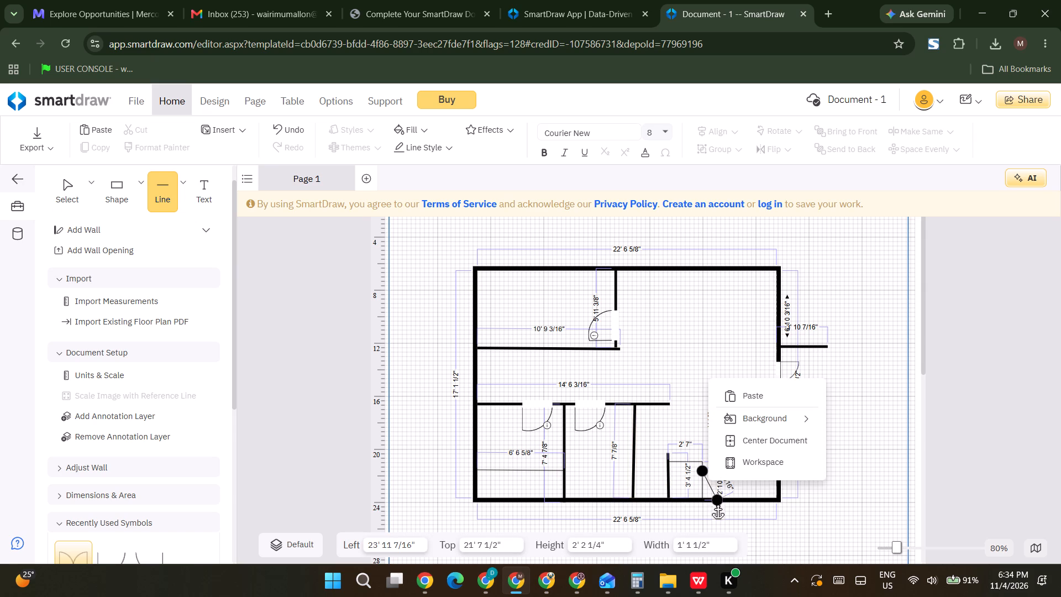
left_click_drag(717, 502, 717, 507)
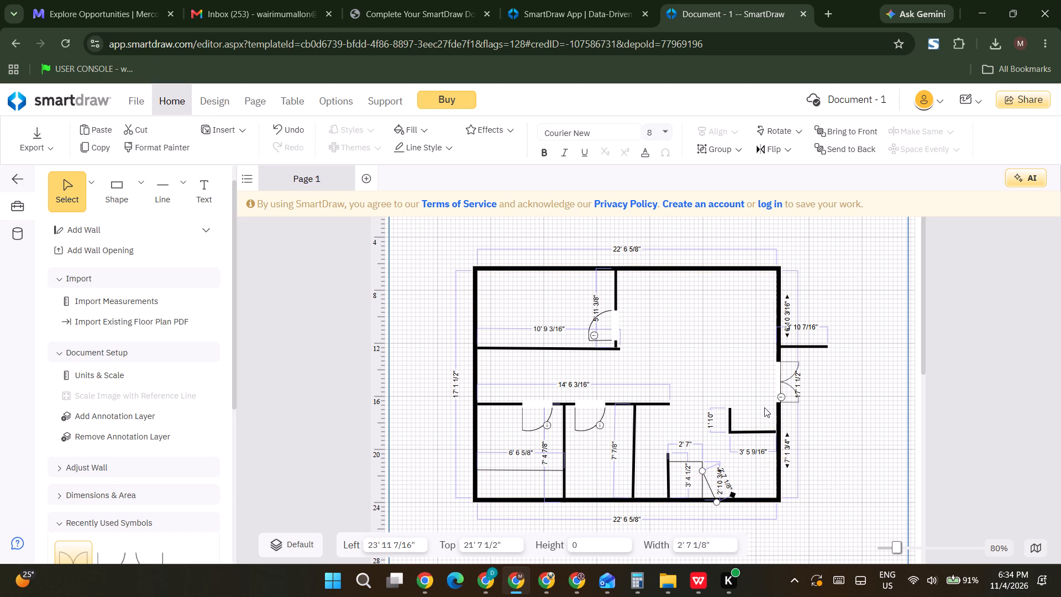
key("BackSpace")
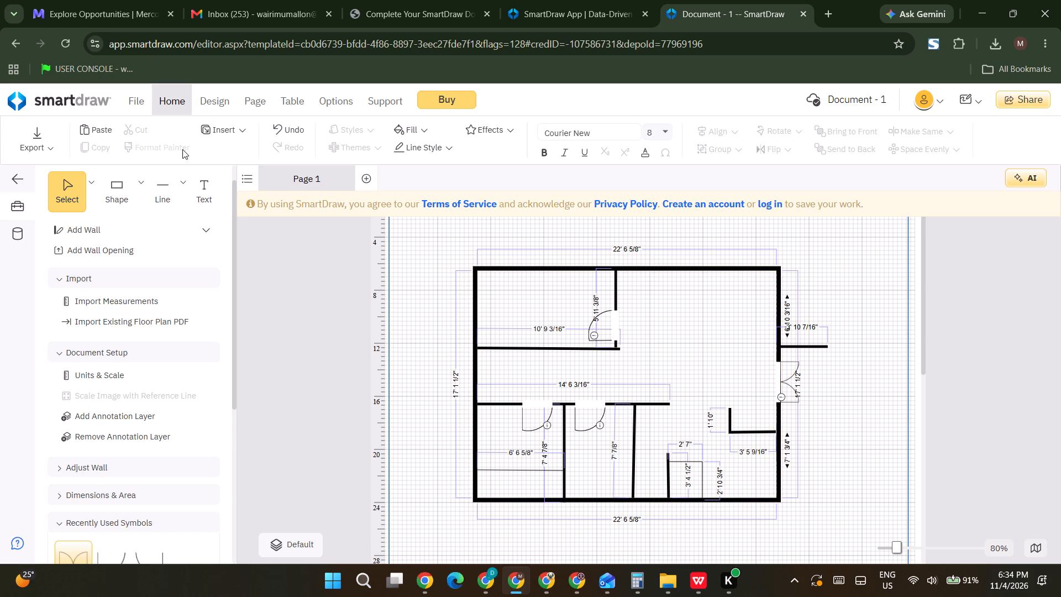
Draw a thin vertical line about 2' 1 1/4" long just outside the small box, down to the bottom wall.
left_click(160, 192)
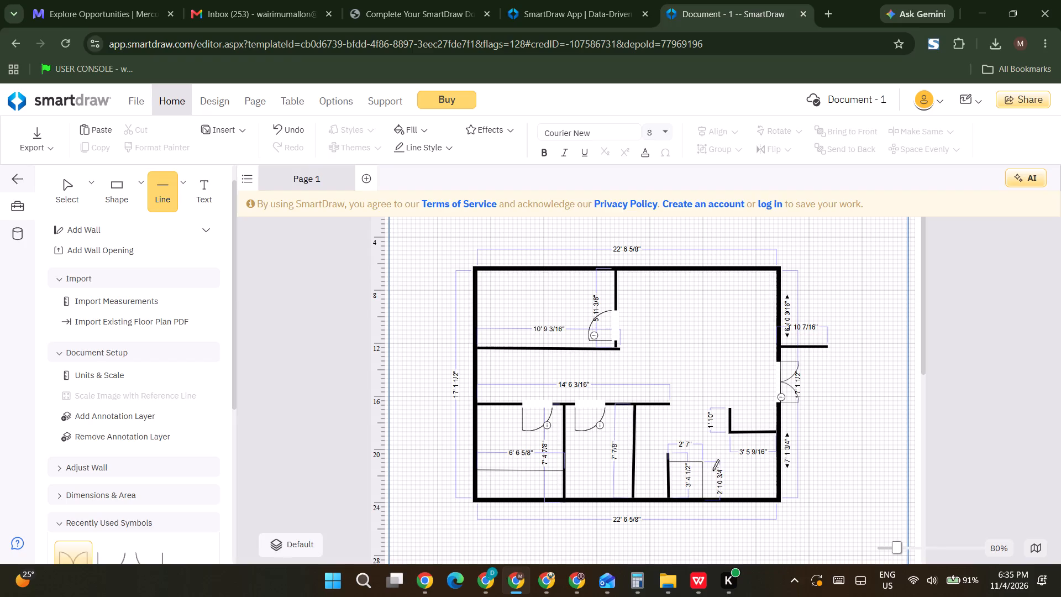
left_click_drag(714, 470, 712, 488)
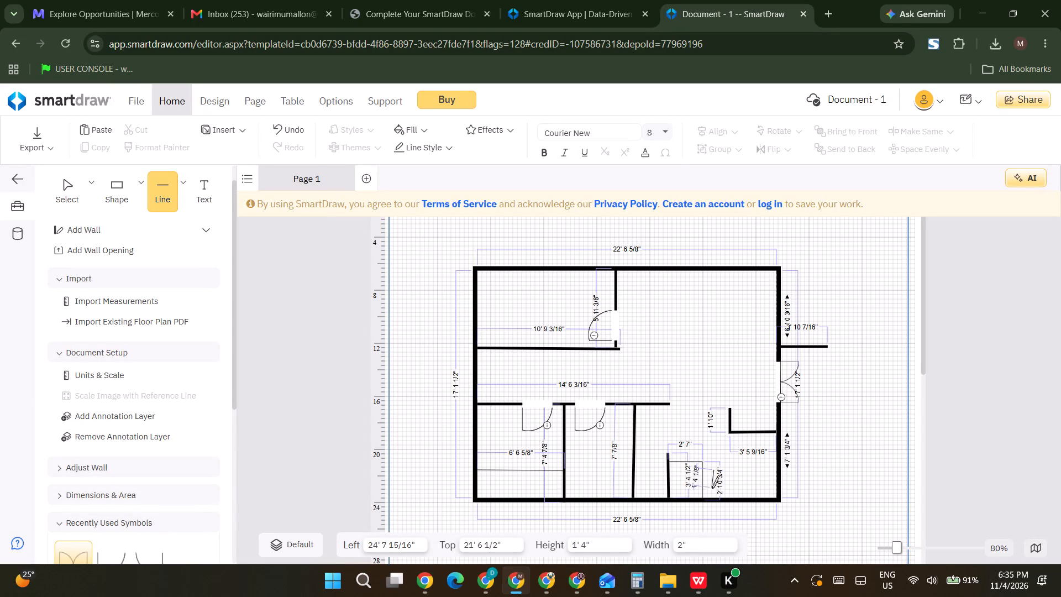
left_click_drag(712, 488, 713, 493)
left_click_drag(713, 493, 713, 493)
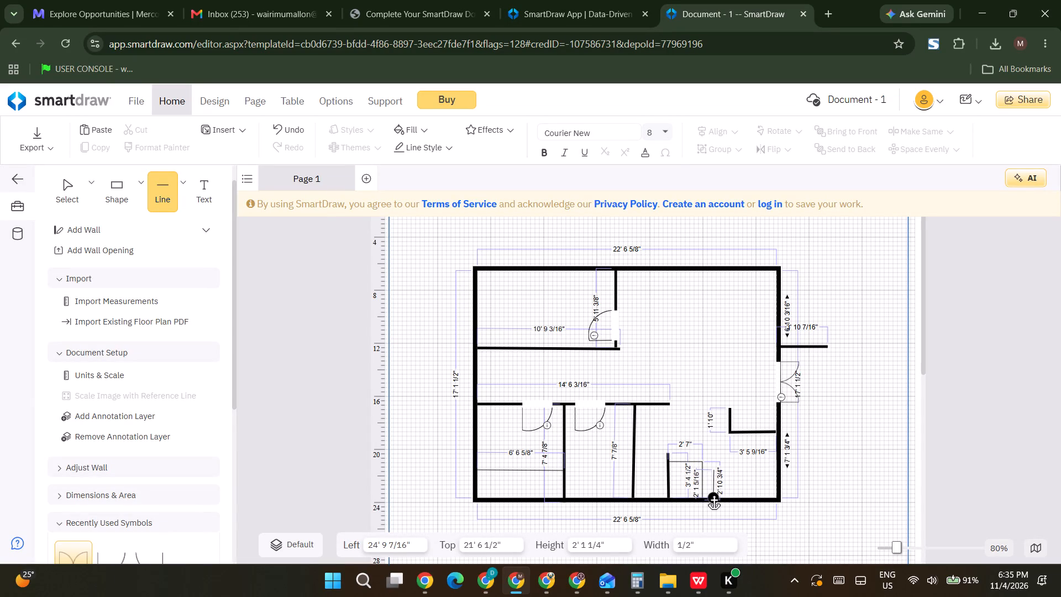
left_click_drag(713, 493, 715, 493)
left_click_drag(715, 493, 714, 493)
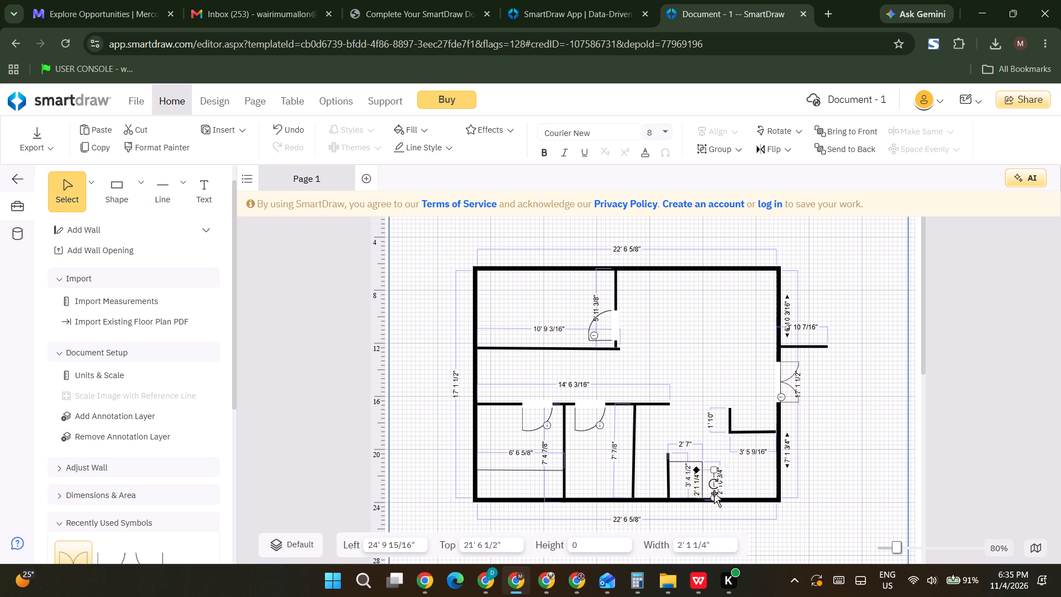
left_click(750, 465)
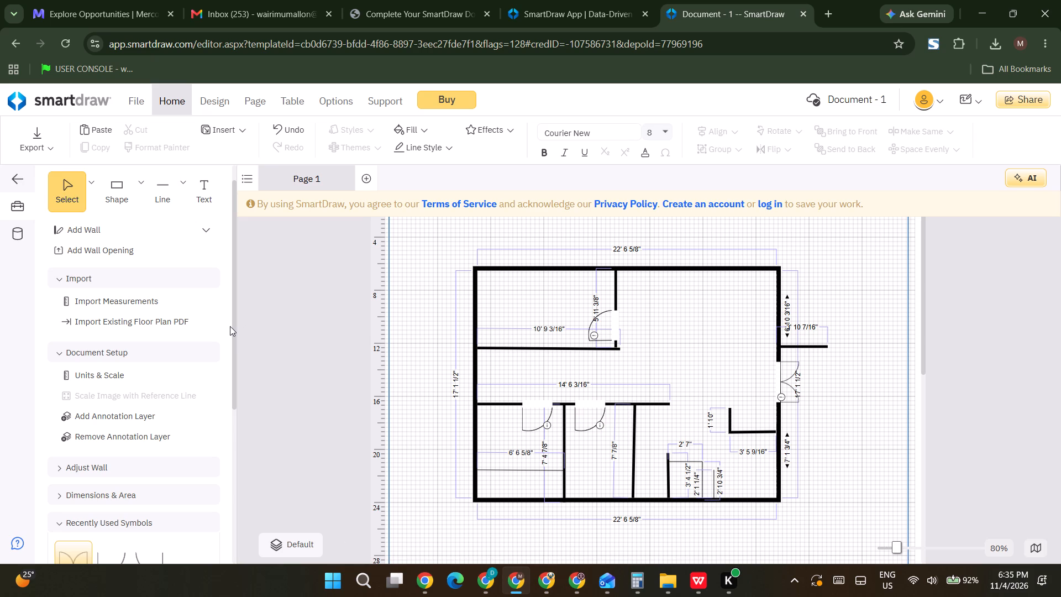
Draw a thin horizontal line about 5' 9/16" long from the top of that vertical line to the outer right wall.
left_click(159, 187)
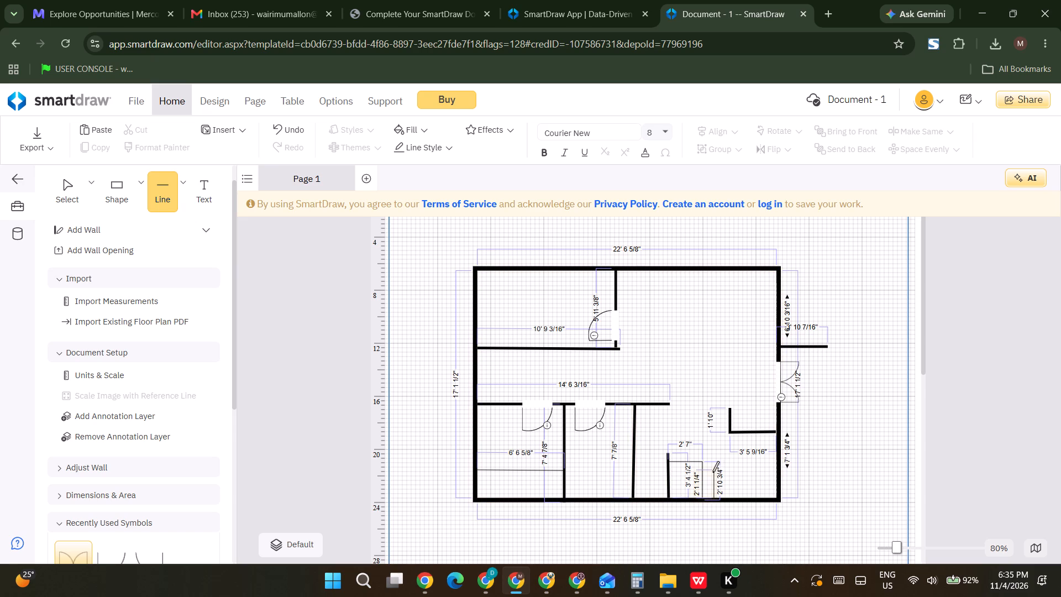
left_click_drag(712, 472, 785, 471)
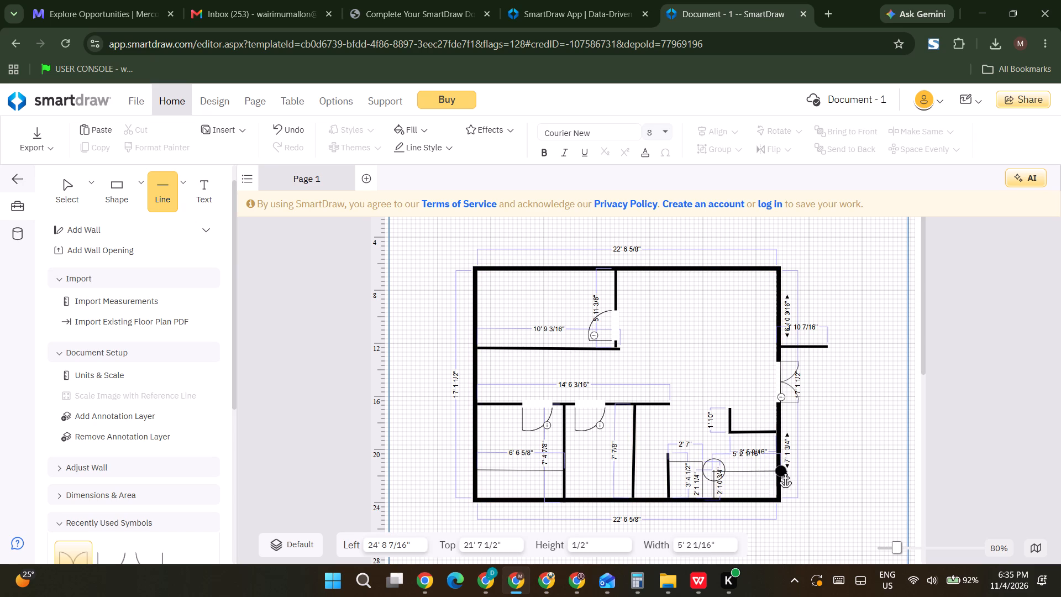
left_click_drag(785, 471, 786, 473)
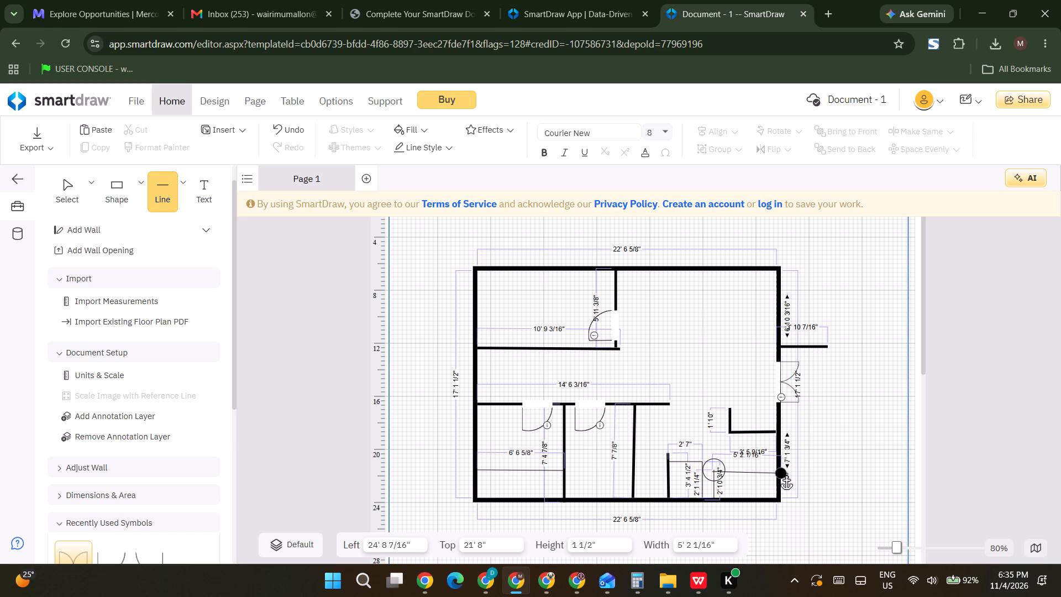
left_click_drag(786, 473, 790, 473)
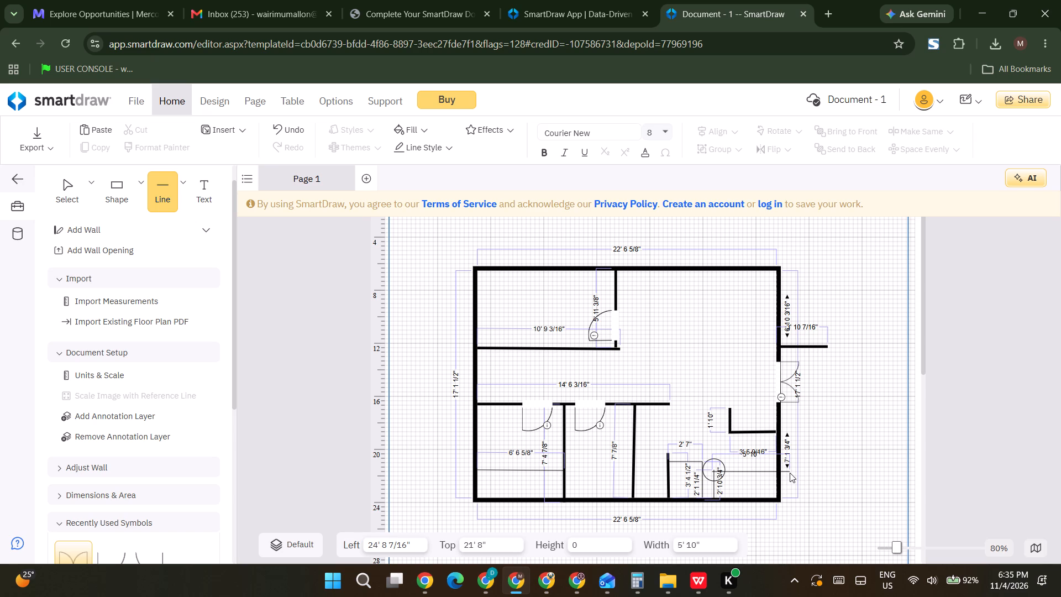
left_click_drag(790, 473, 784, 472)
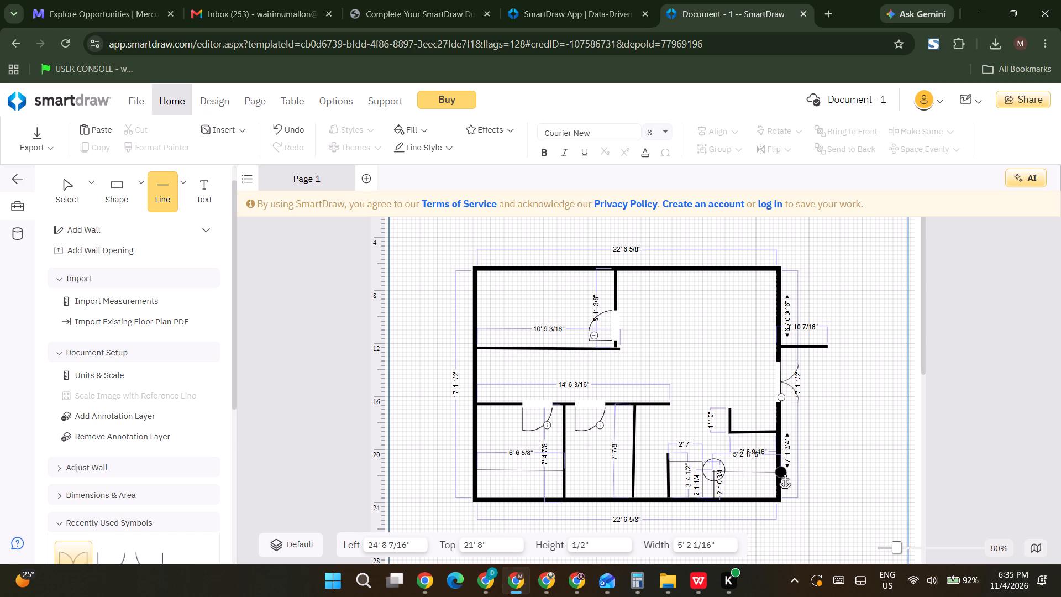
left_click_drag(784, 472, 784, 471)
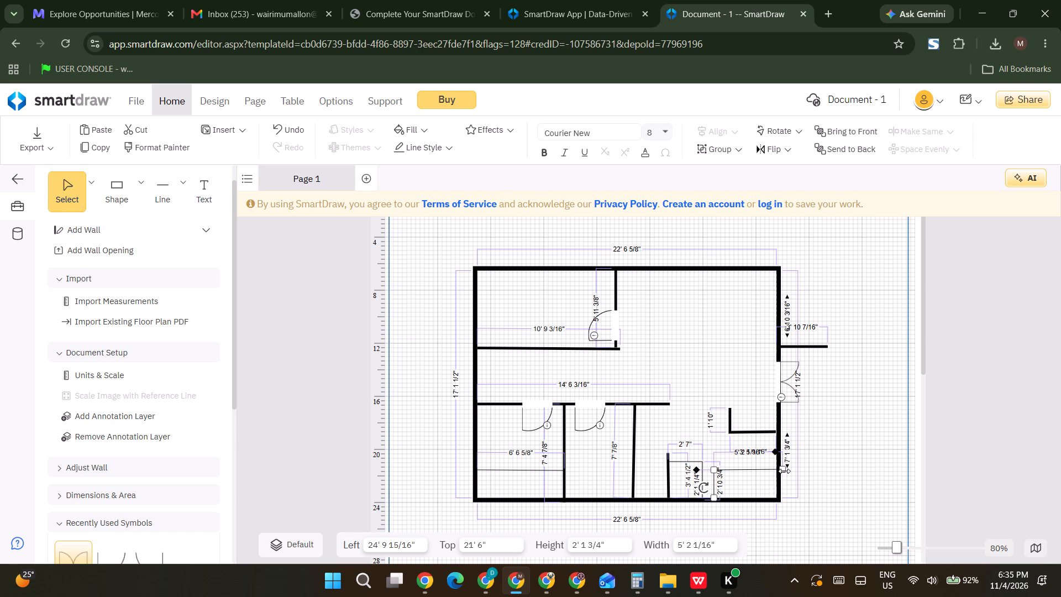
left_click(781, 471)
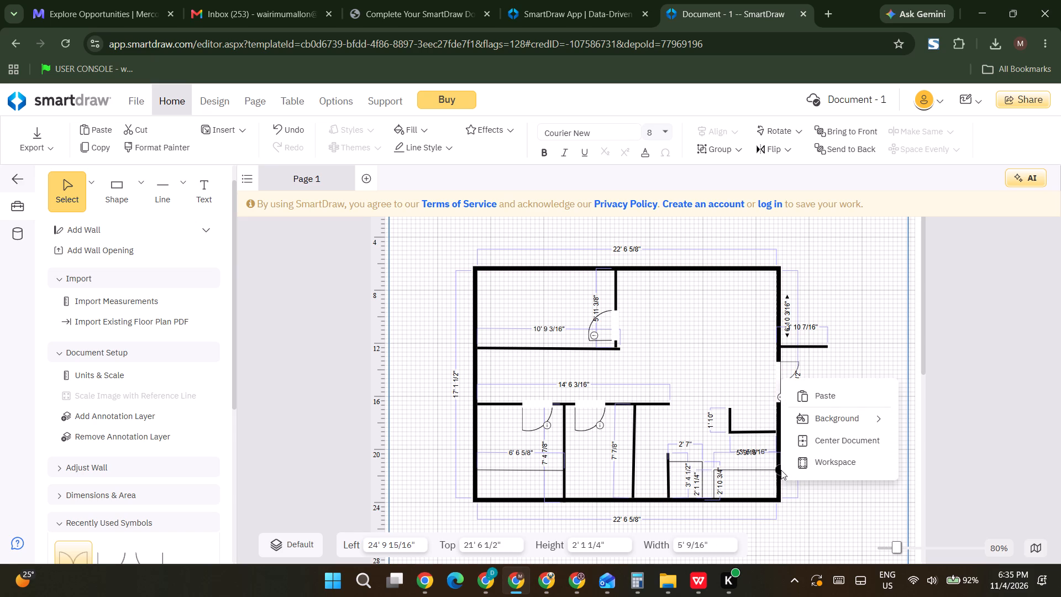
left_click(796, 474)
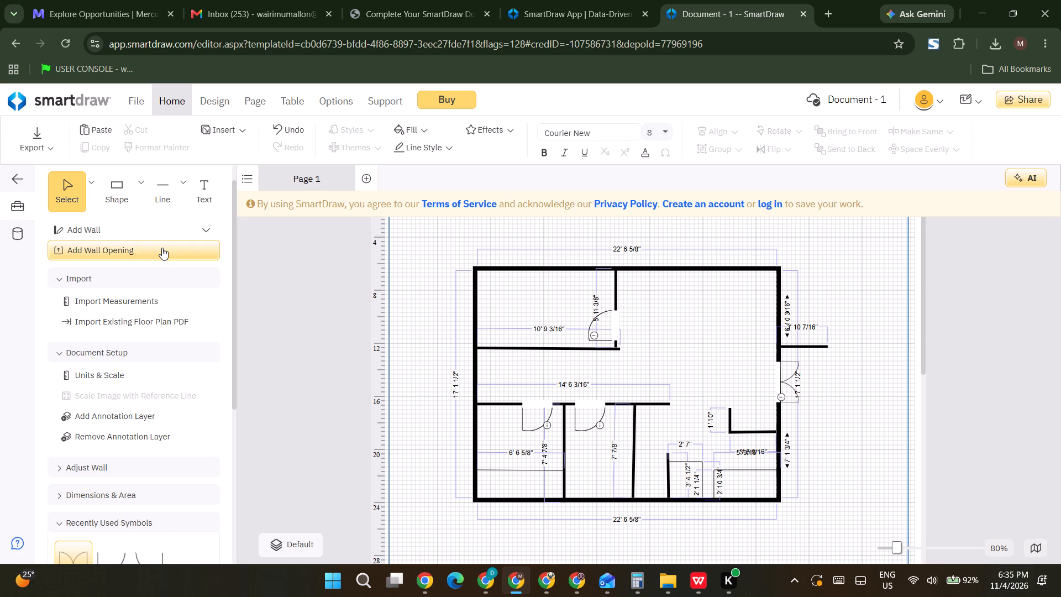
Add a vertical divider about 2' 1 5/16" long from the new horizontal line to the bottom wall, near its left end.
left_click(168, 189)
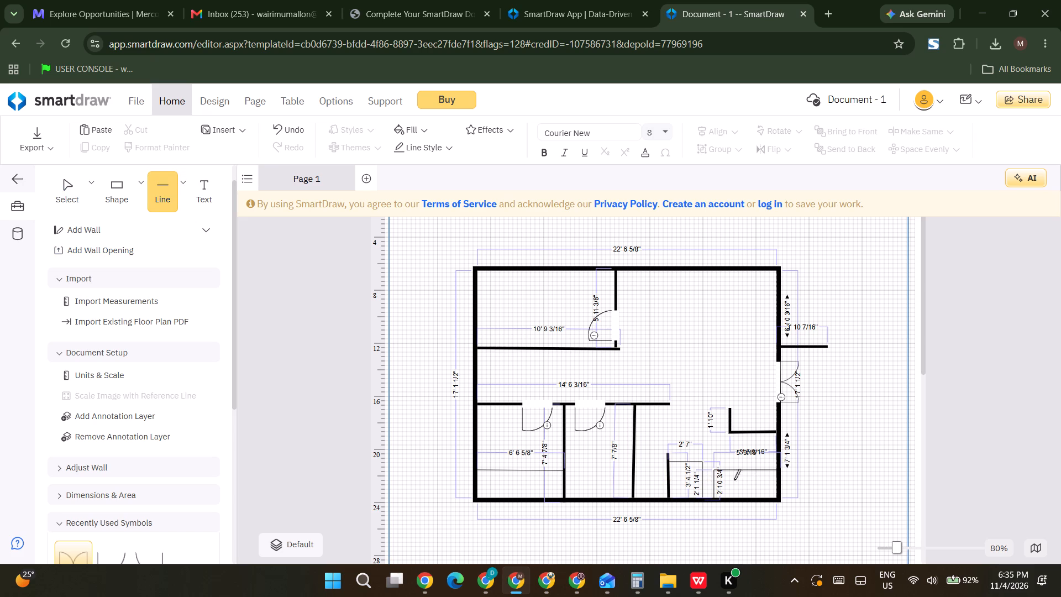
left_click_drag(728, 472, 732, 490)
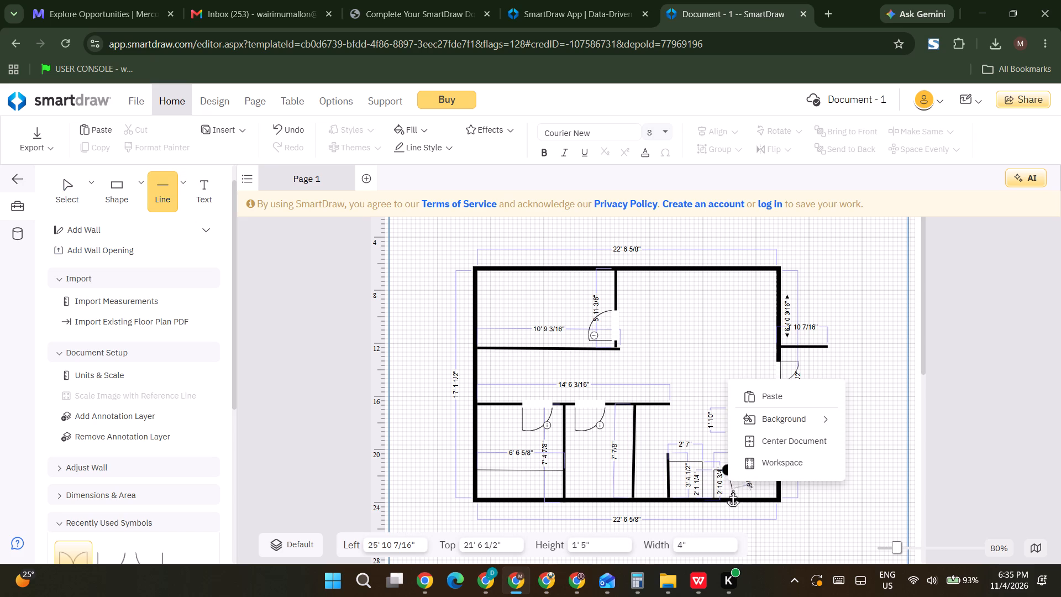
left_click_drag(732, 490, 731, 499)
left_click_drag(731, 499, 728, 498)
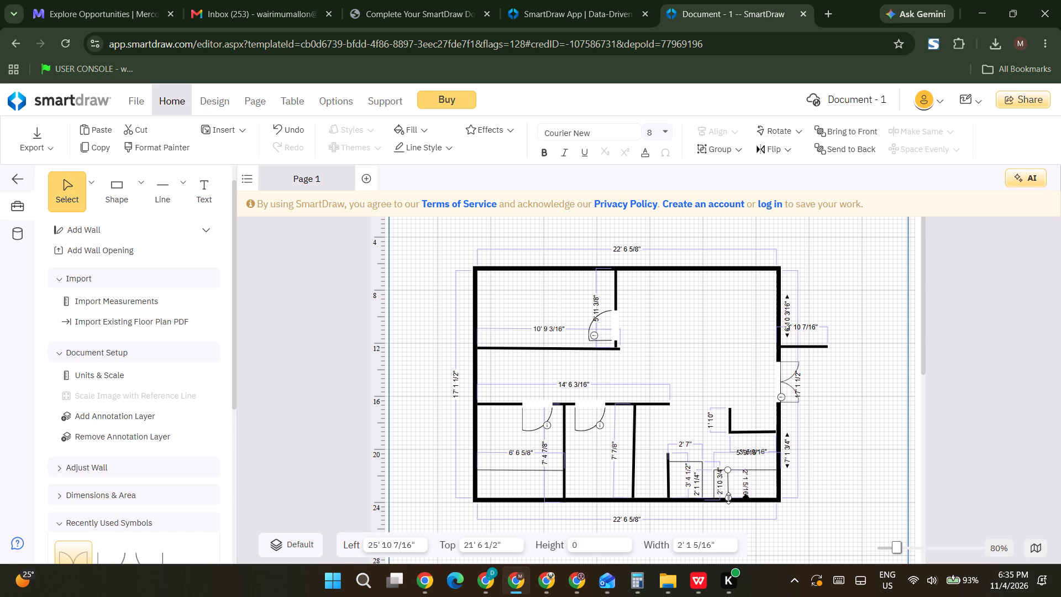
left_click(829, 527)
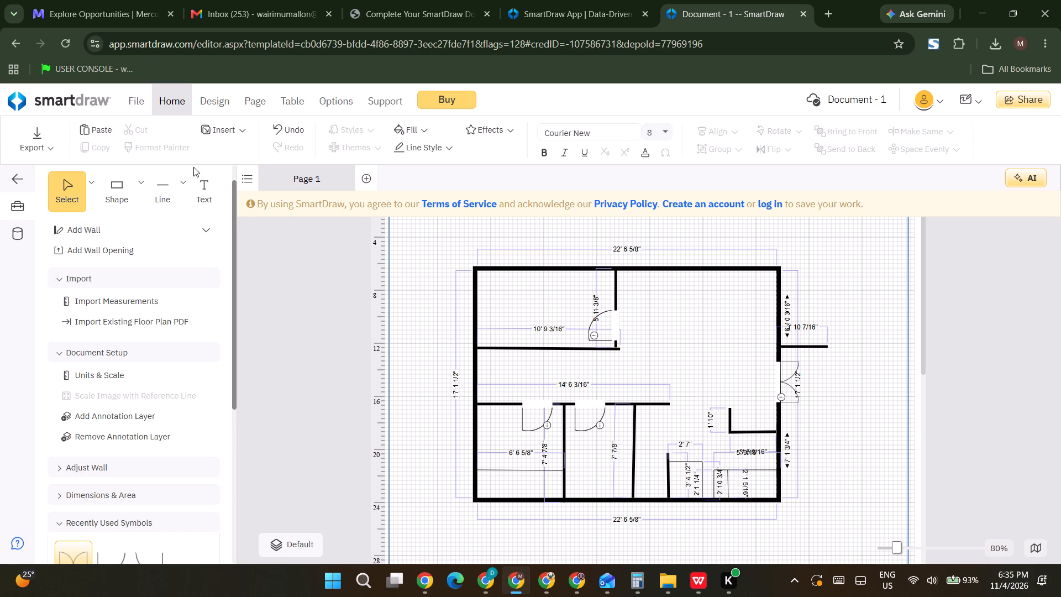
Add a second vertical divider about 2' 1 5/16" long between the horizontal line and bottom wall, closer to the outer right wall.
left_click(161, 182)
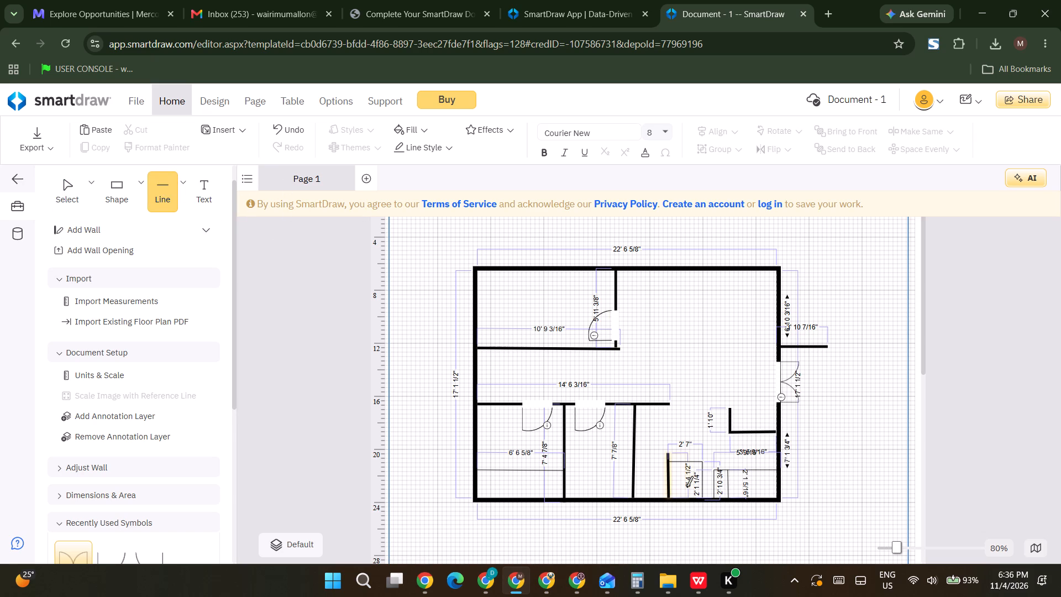
left_click_drag(754, 472, 758, 481)
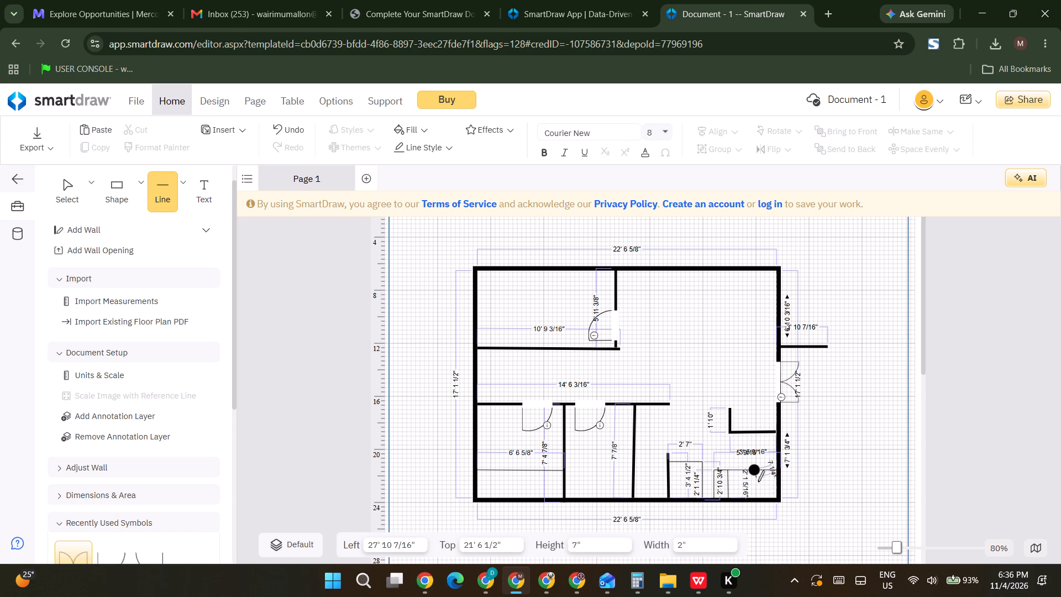
left_click_drag(758, 481, 756, 498)
left_click_drag(756, 498, 757, 498)
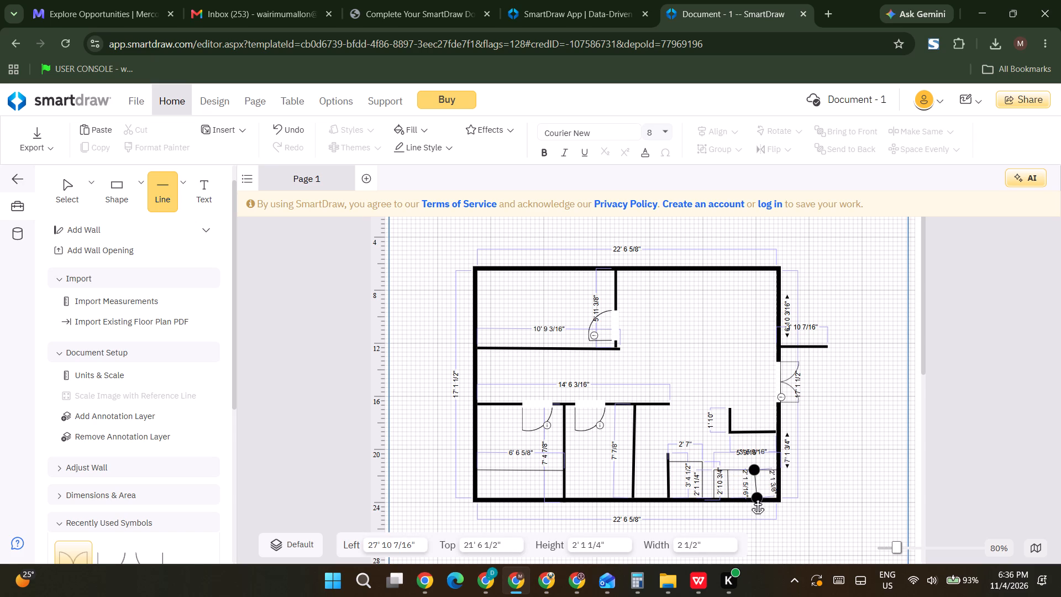
left_click_drag(757, 498, 755, 498)
left_click_drag(755, 498, 755, 499)
left_click(810, 458)
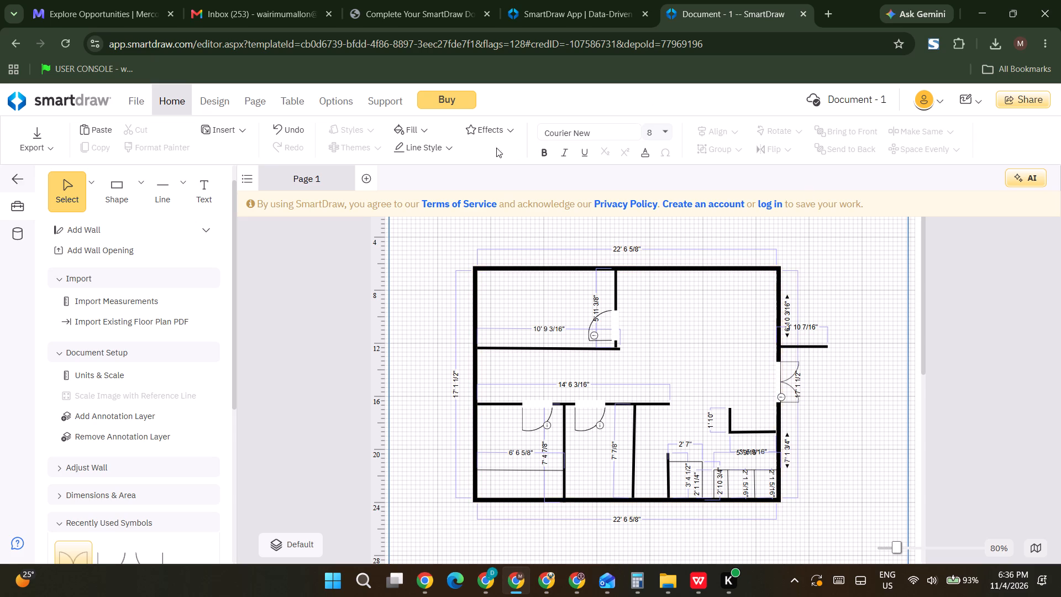
Place a Window (36") symbol in the top outer wall above the upper-left room.
scroll(61, 507, "down", 1)
left_click(90, 406)
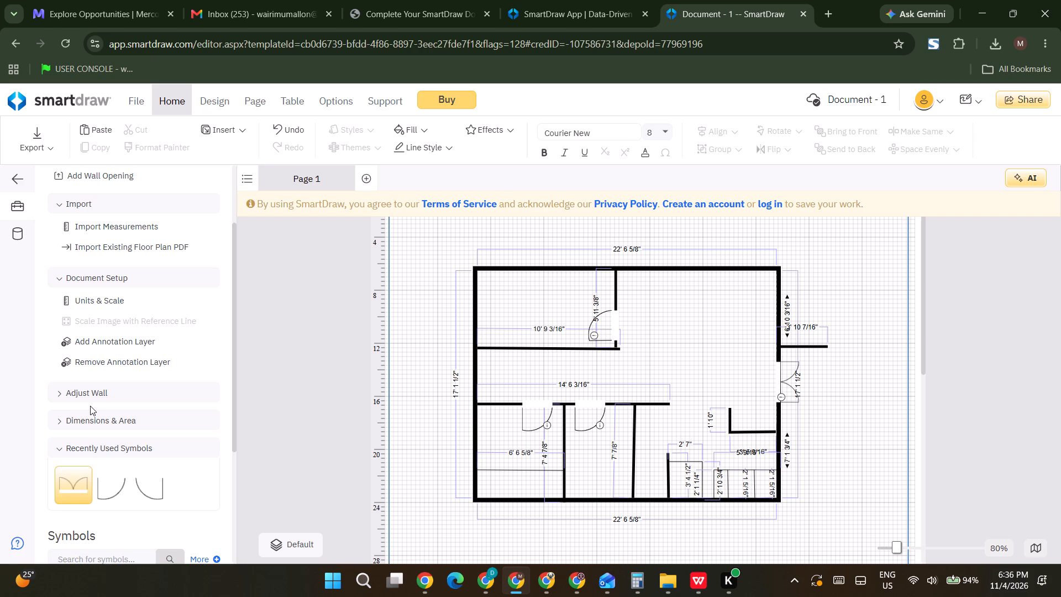
left_click(81, 421)
scroll(81, 421, "down", 2)
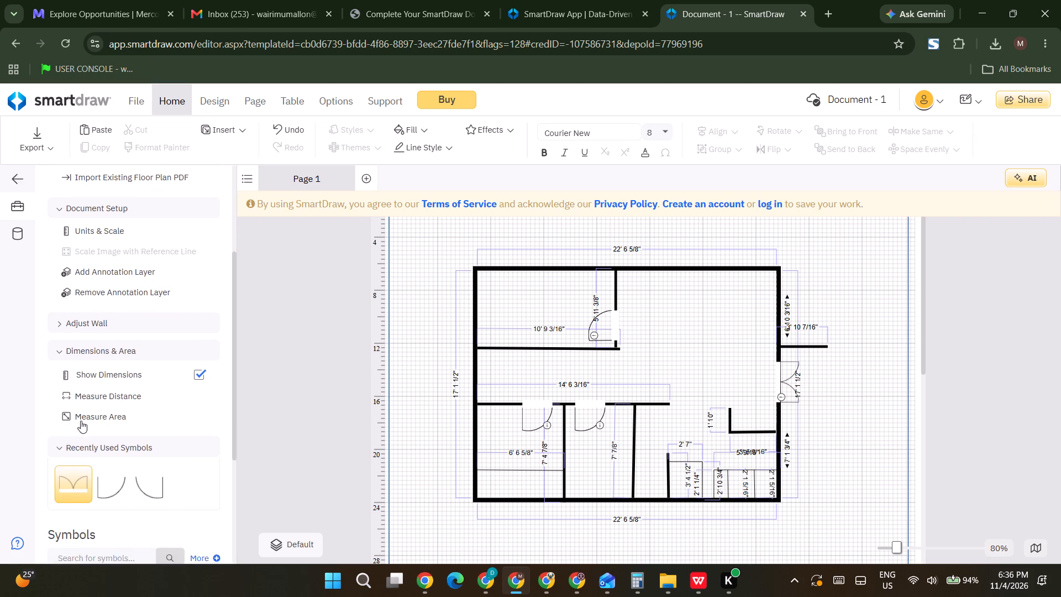
scroll(81, 421, "down", 3)
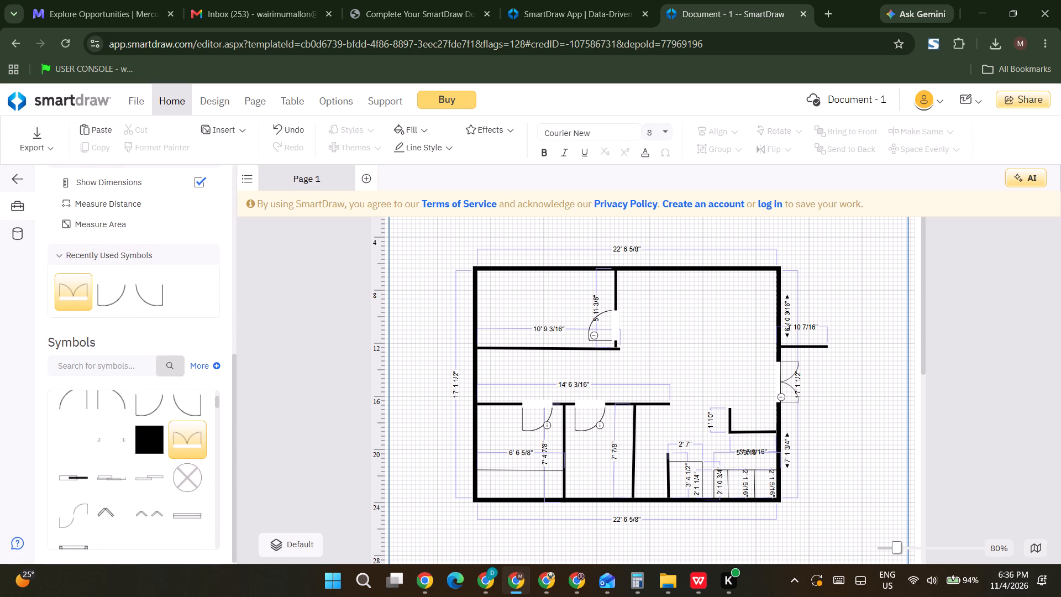
scroll(81, 421, "down", 1)
scroll(127, 559, "down", 2)
scroll(140, 484, "down", 1)
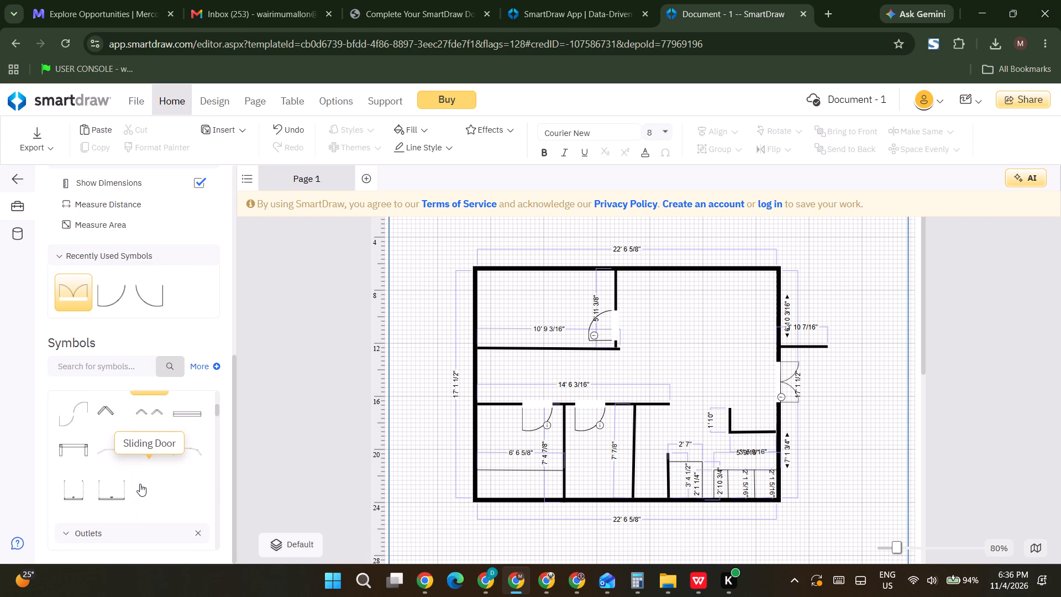
scroll(140, 484, "down", 1)
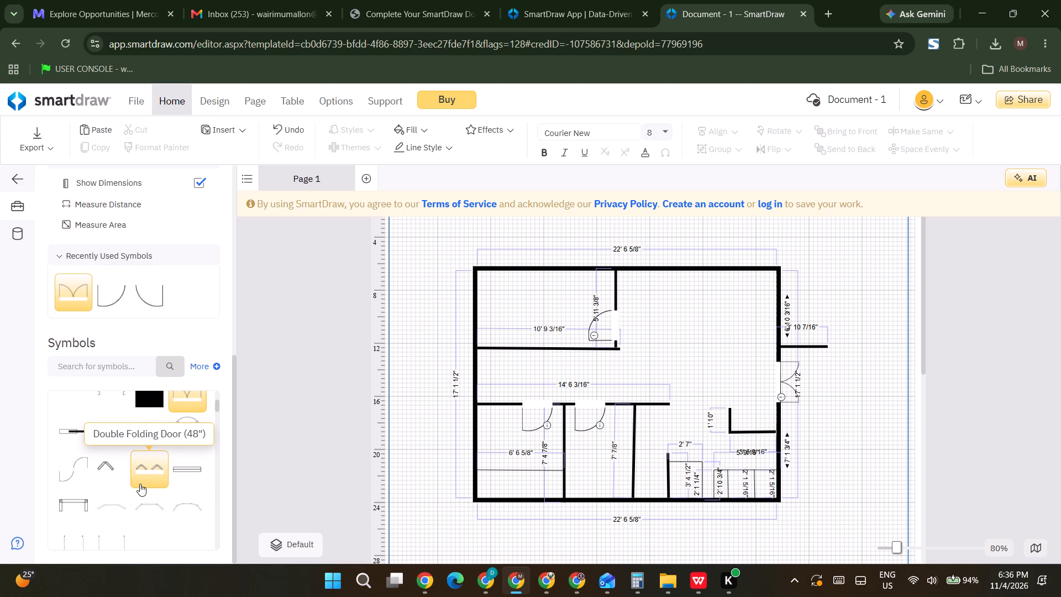
left_click_drag(189, 476, 529, 367)
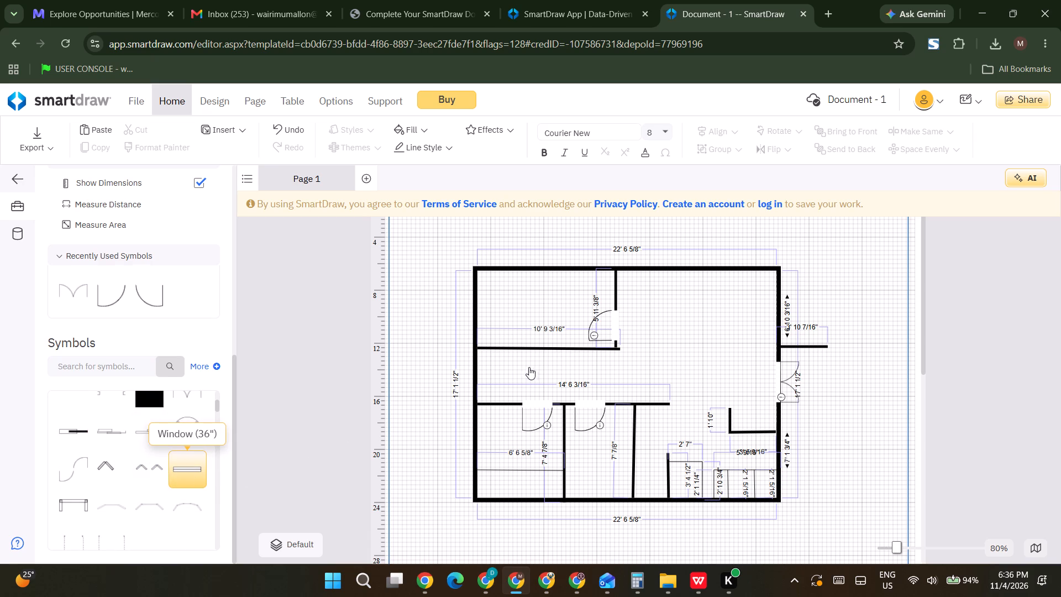
left_click_drag(529, 367, 530, 284)
left_click_drag(530, 284, 523, 259)
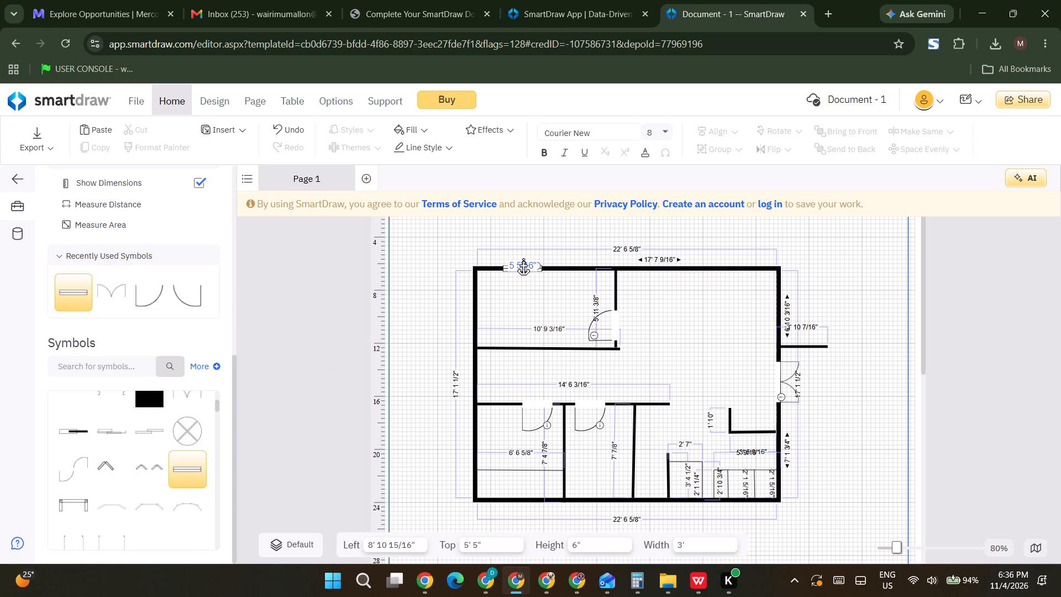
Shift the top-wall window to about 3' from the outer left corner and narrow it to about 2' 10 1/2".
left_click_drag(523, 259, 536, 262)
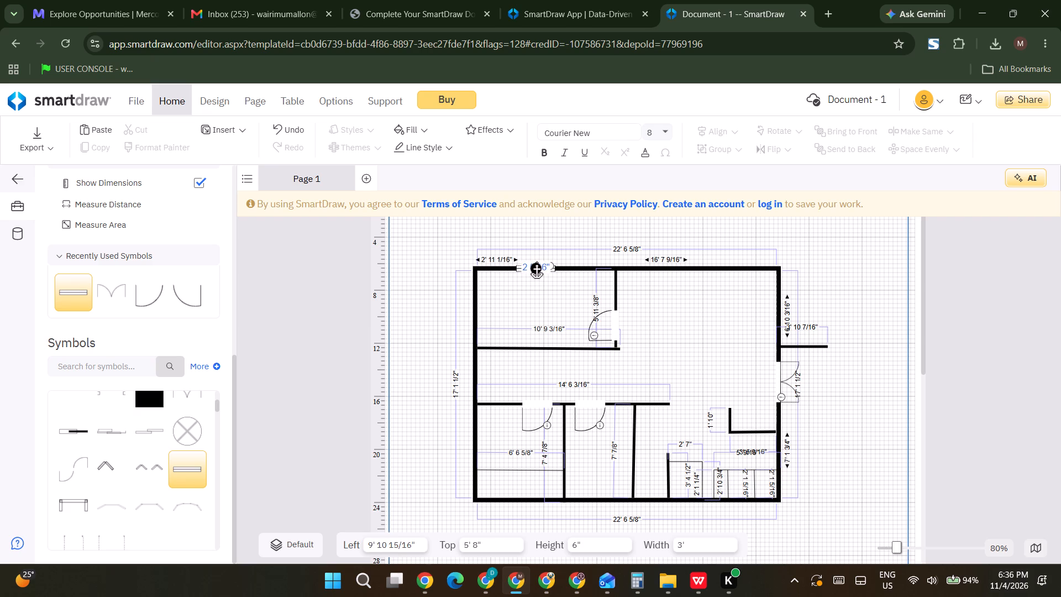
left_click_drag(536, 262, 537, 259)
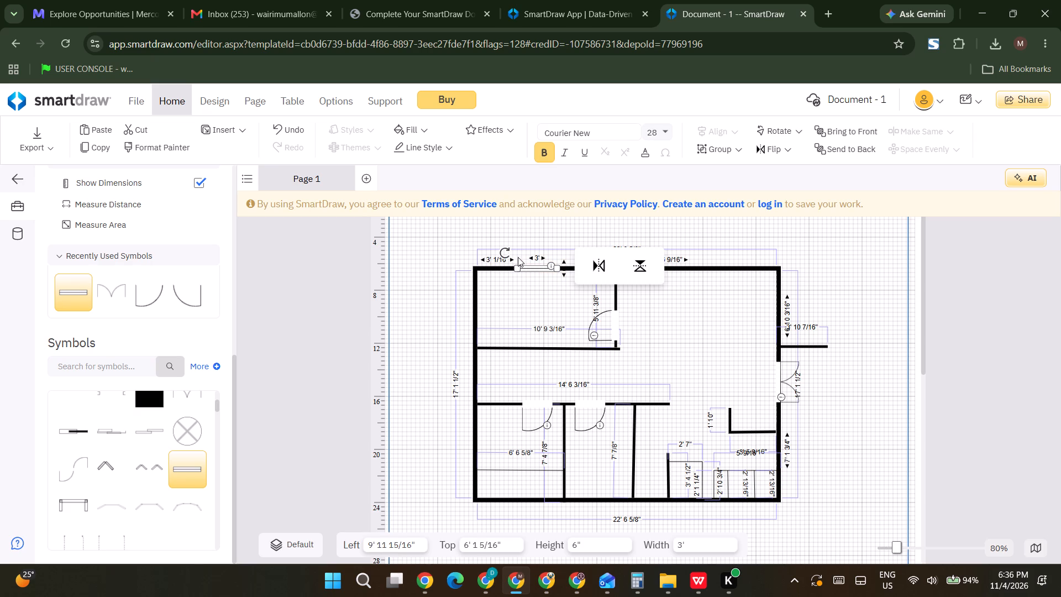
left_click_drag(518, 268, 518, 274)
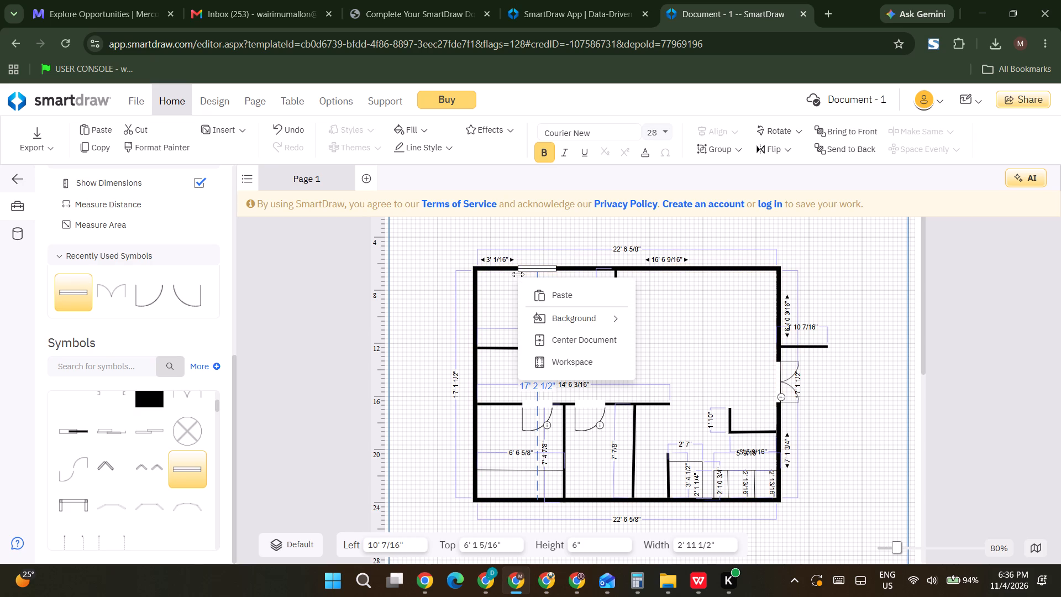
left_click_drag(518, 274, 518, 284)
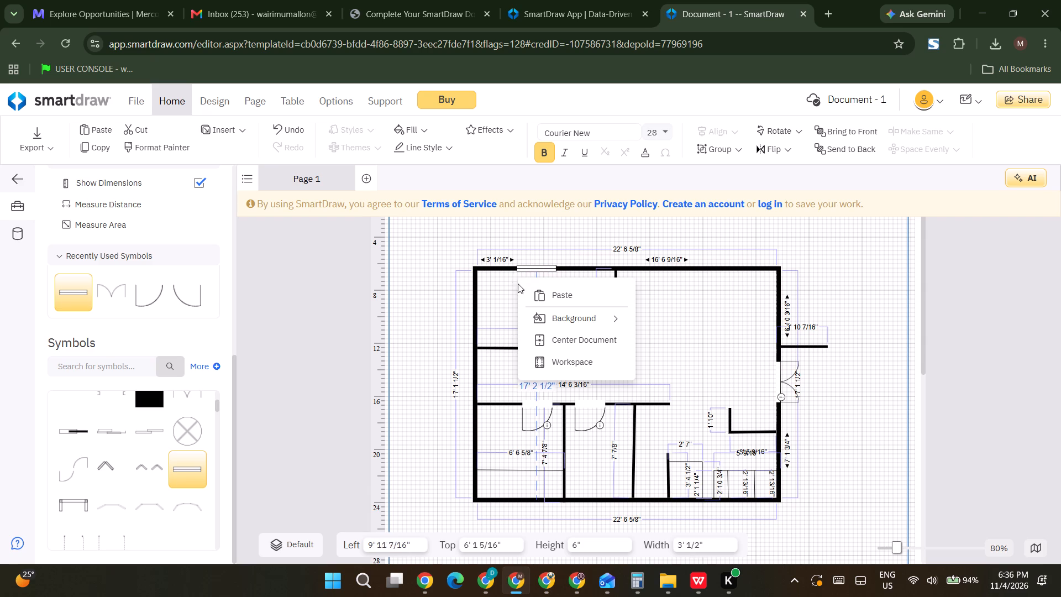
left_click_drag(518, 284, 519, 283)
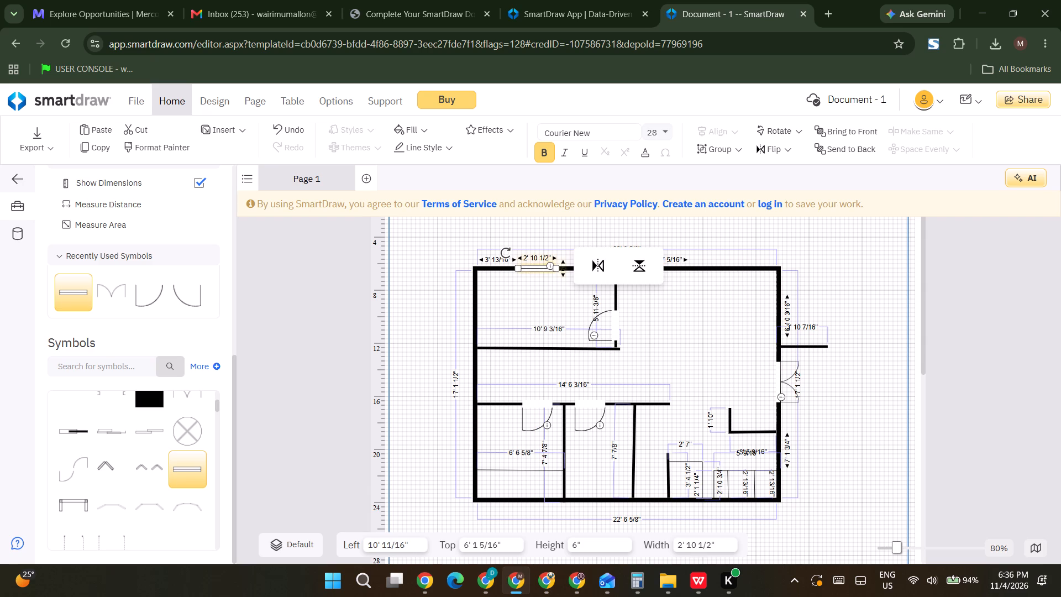
Delete the window from the top outer wall above the upper-left room.
left_click(534, 261)
left_click(534, 266)
key("BackSpace")
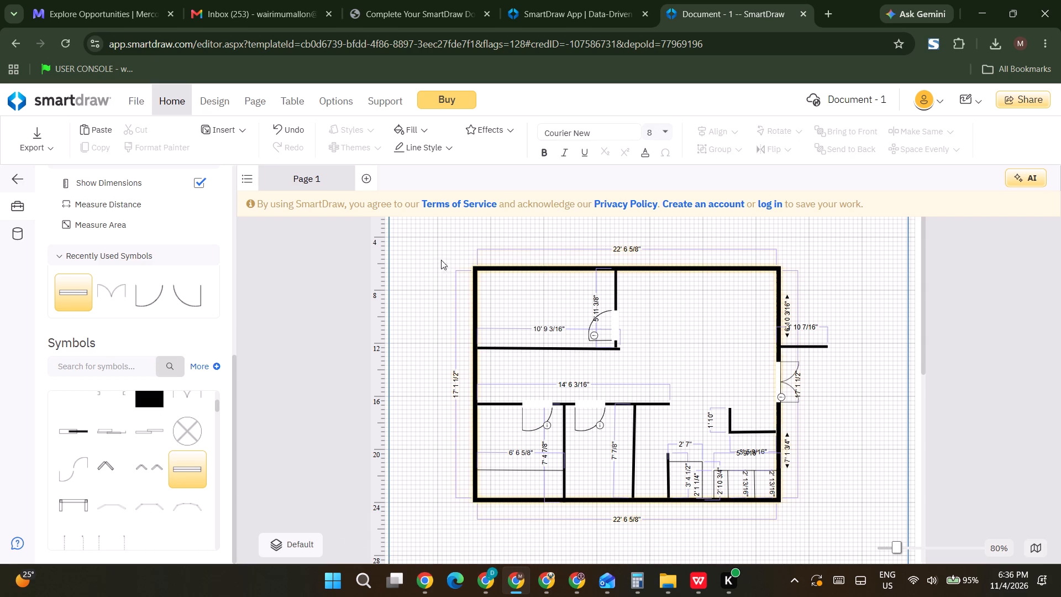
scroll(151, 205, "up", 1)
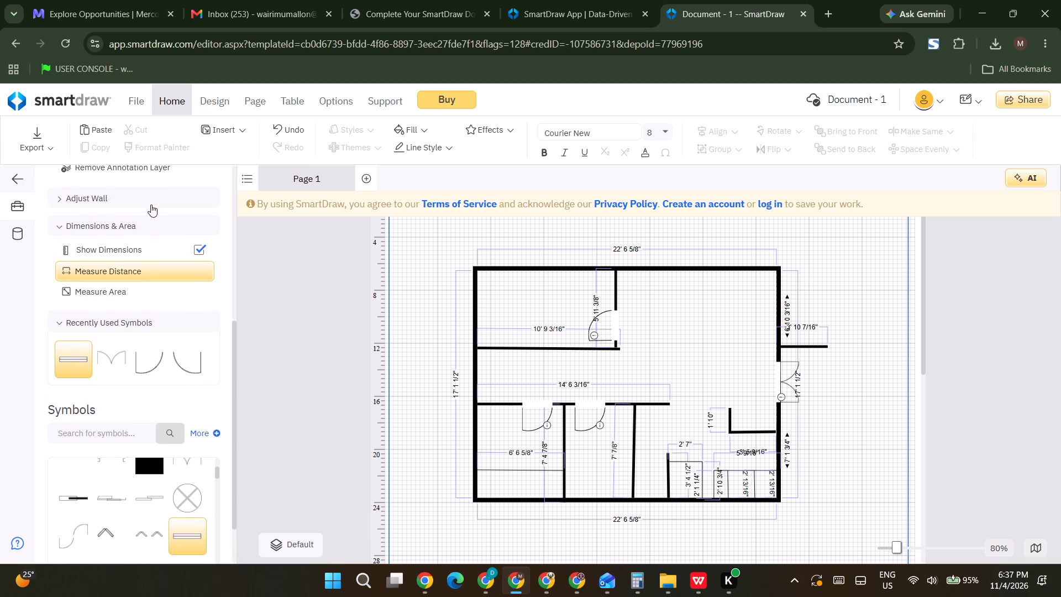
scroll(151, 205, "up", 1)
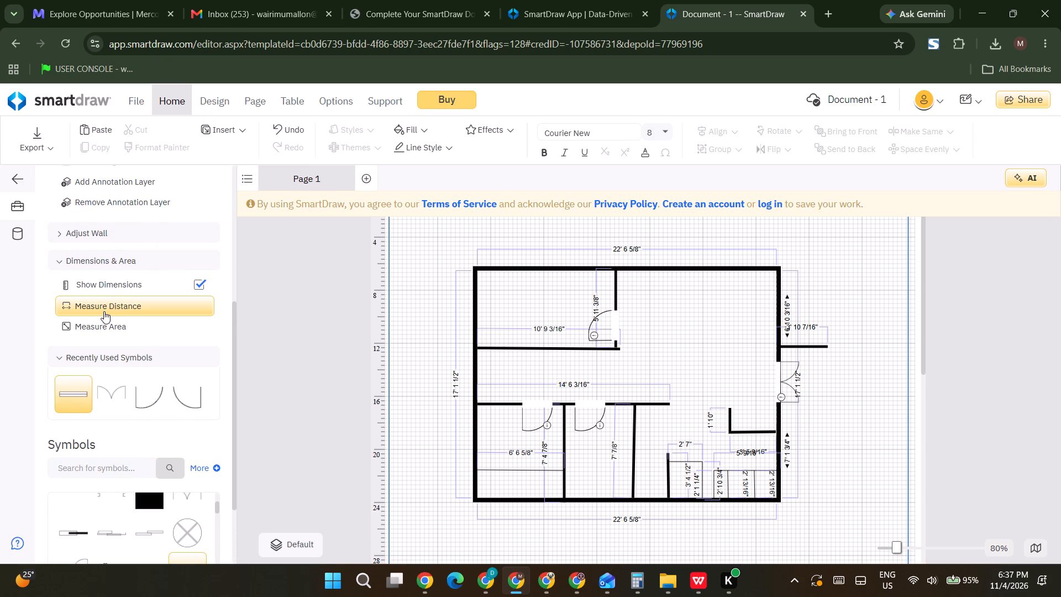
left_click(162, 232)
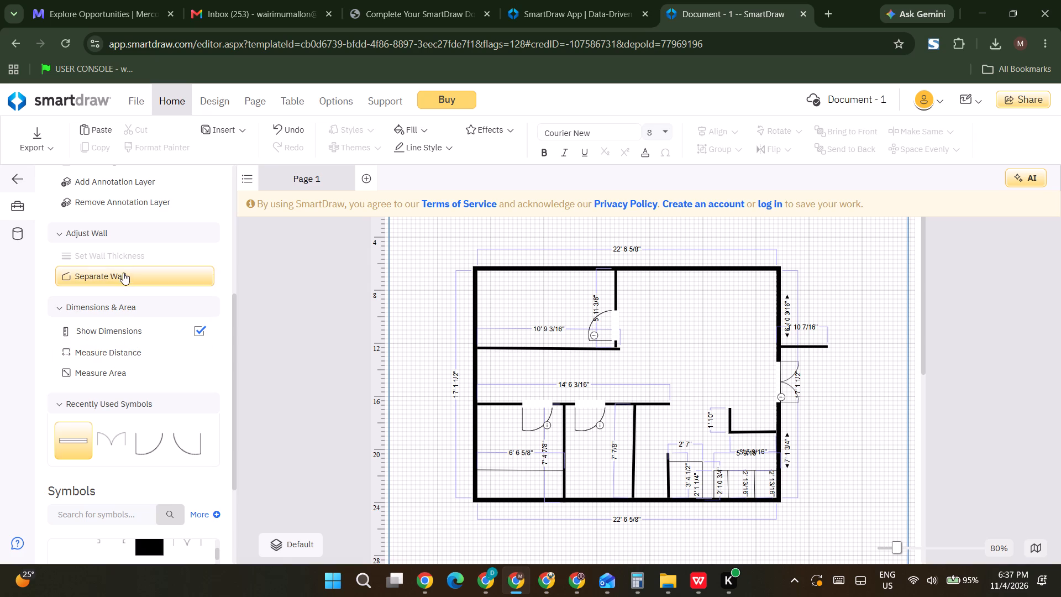
Place a Window (36") symbol in the empty space above the top outer wall, about 8' 9 7/16" from left and 4' from top.
scroll(101, 379, "down", 2)
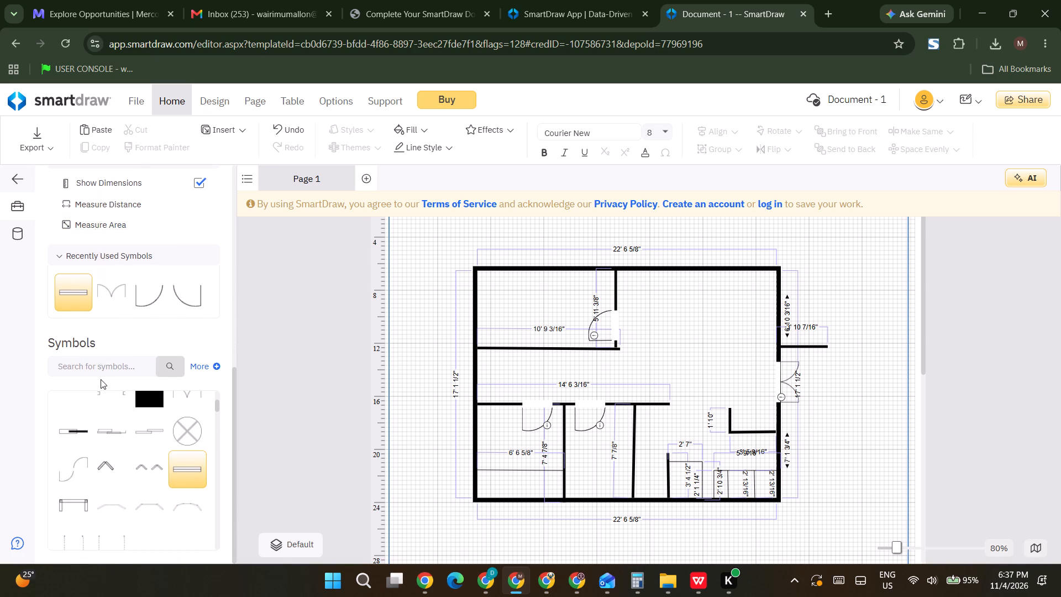
scroll(101, 379, "down", 2)
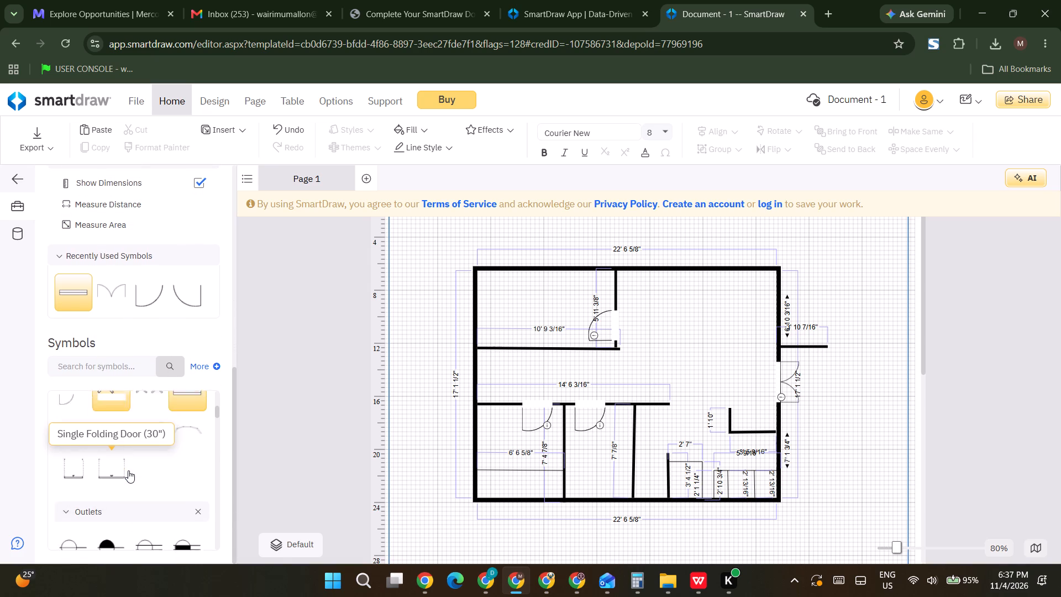
left_click_drag(75, 274, 465, 247)
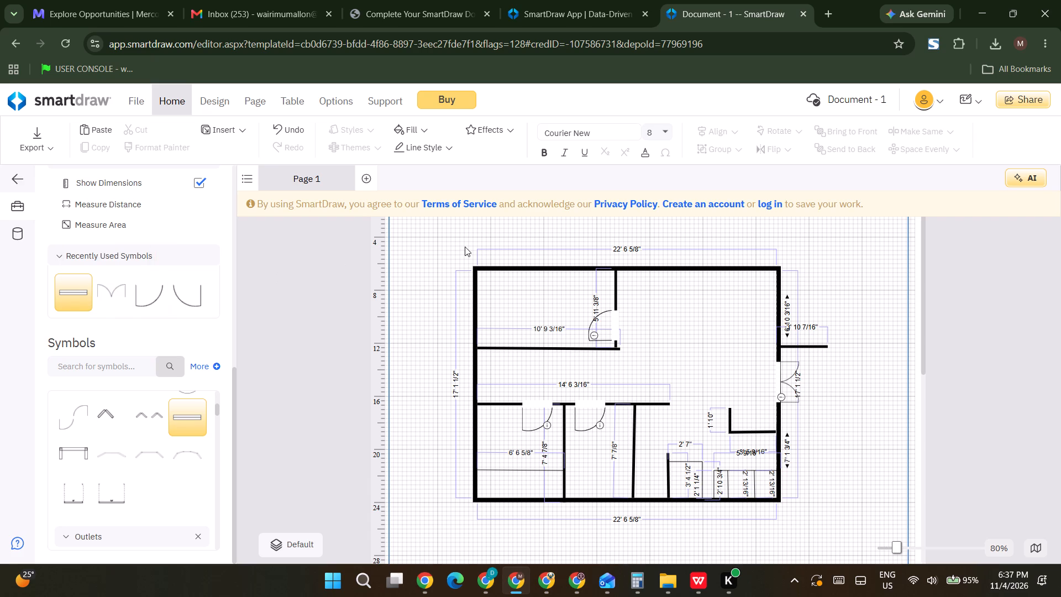
left_click_drag(465, 247, 526, 268)
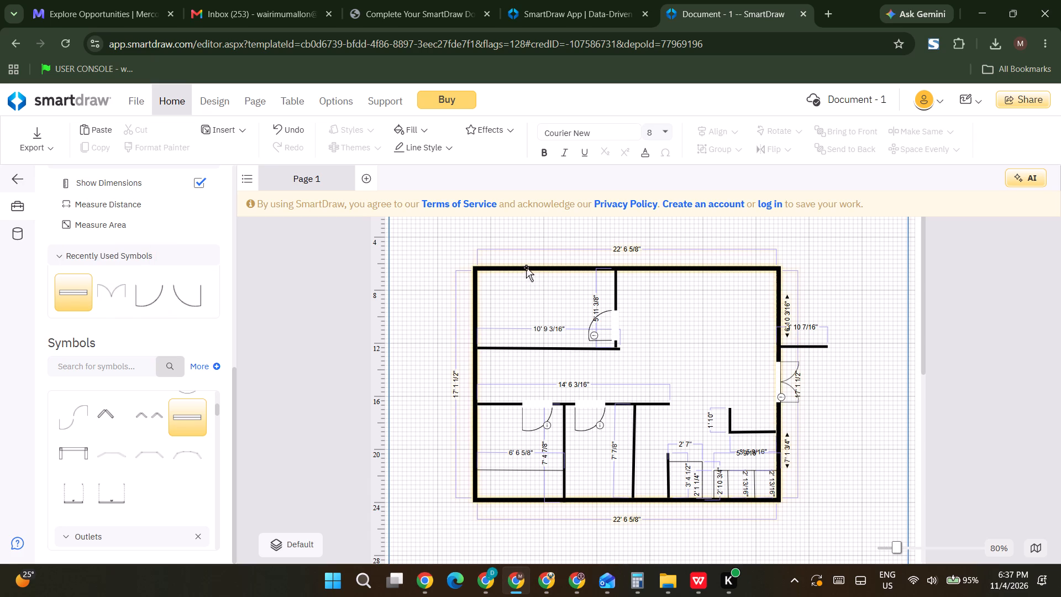
left_click_drag(526, 268, 237, 269)
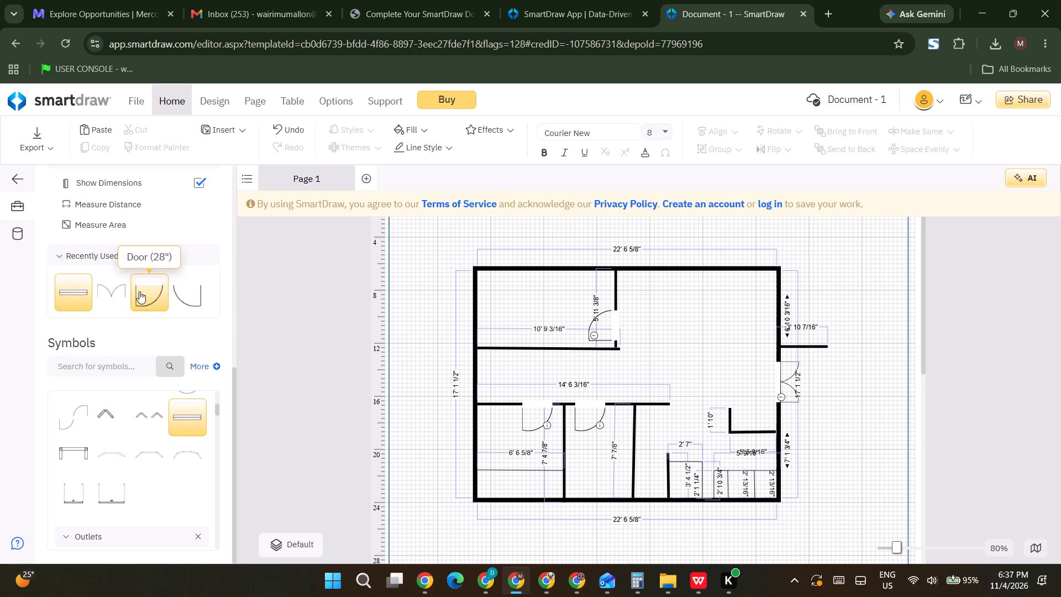
left_click_drag(64, 298, 484, 282)
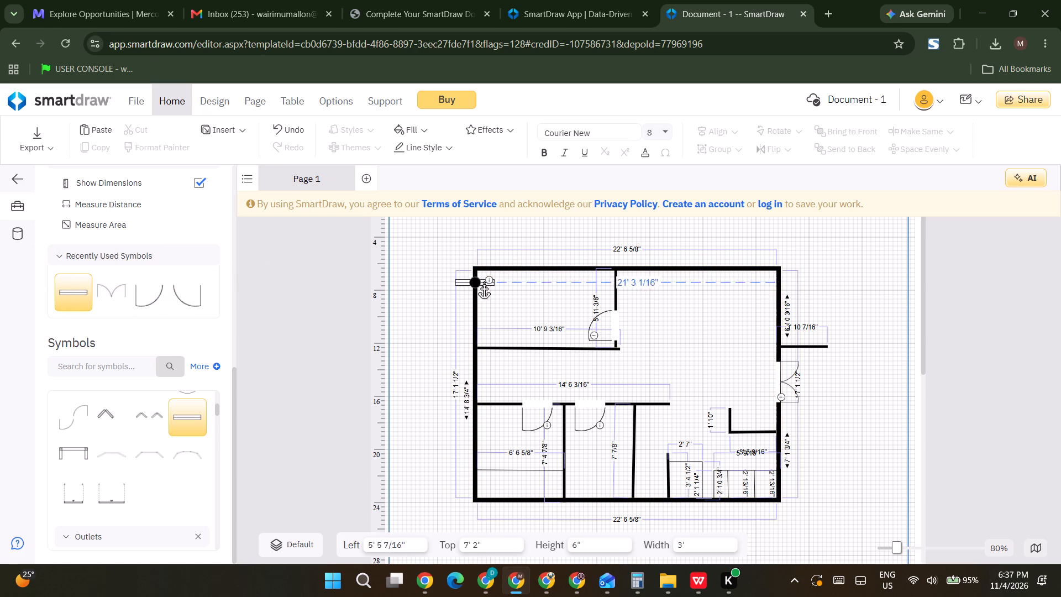
left_click_drag(484, 282, 521, 240)
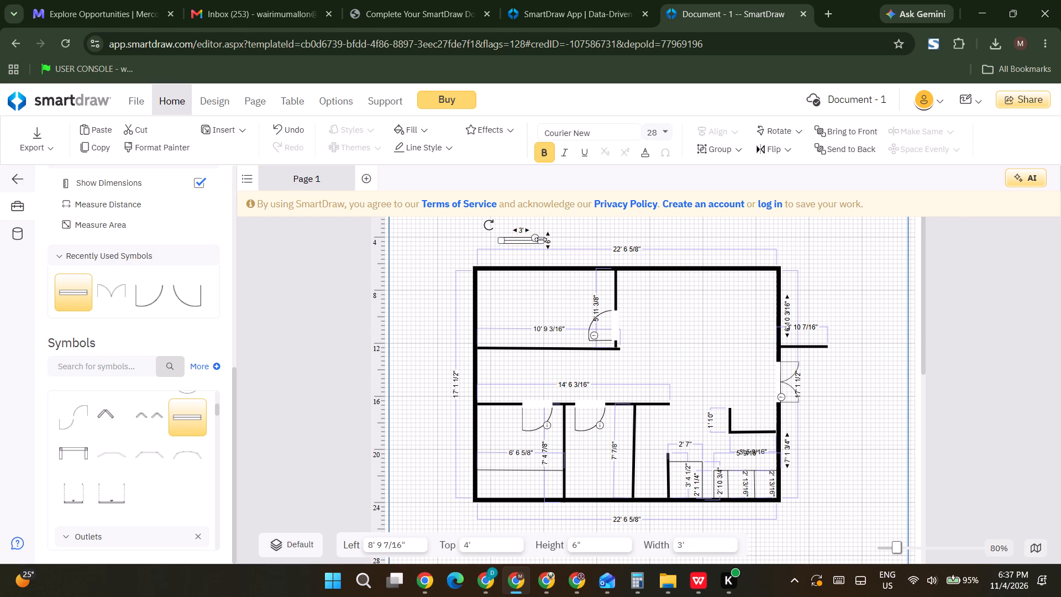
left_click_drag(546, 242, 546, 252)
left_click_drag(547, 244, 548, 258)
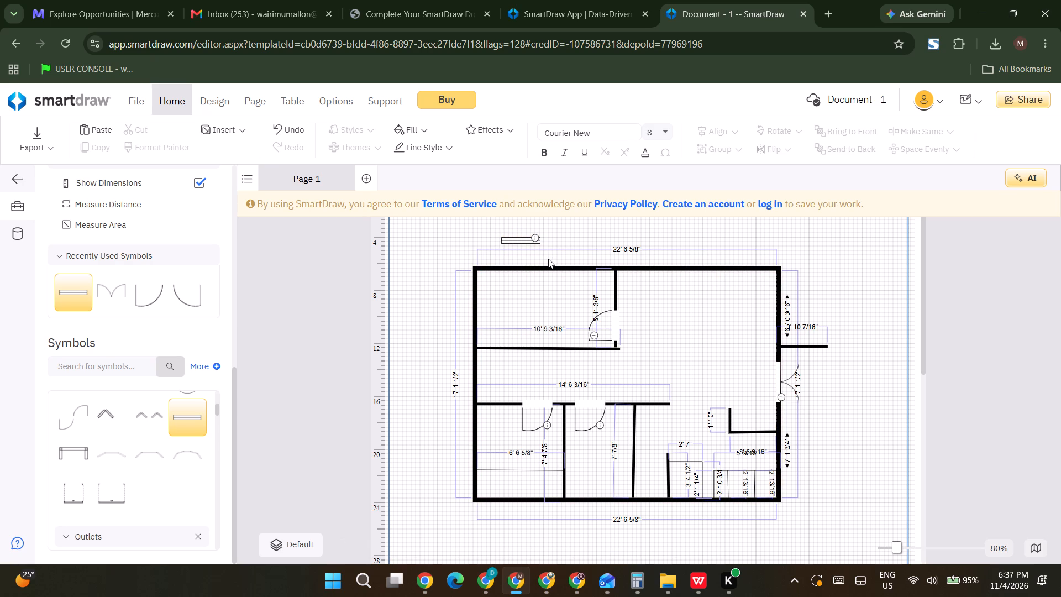
Examine the data fields and editing options of the loose window symbol above the floor plan.
left_click(533, 236)
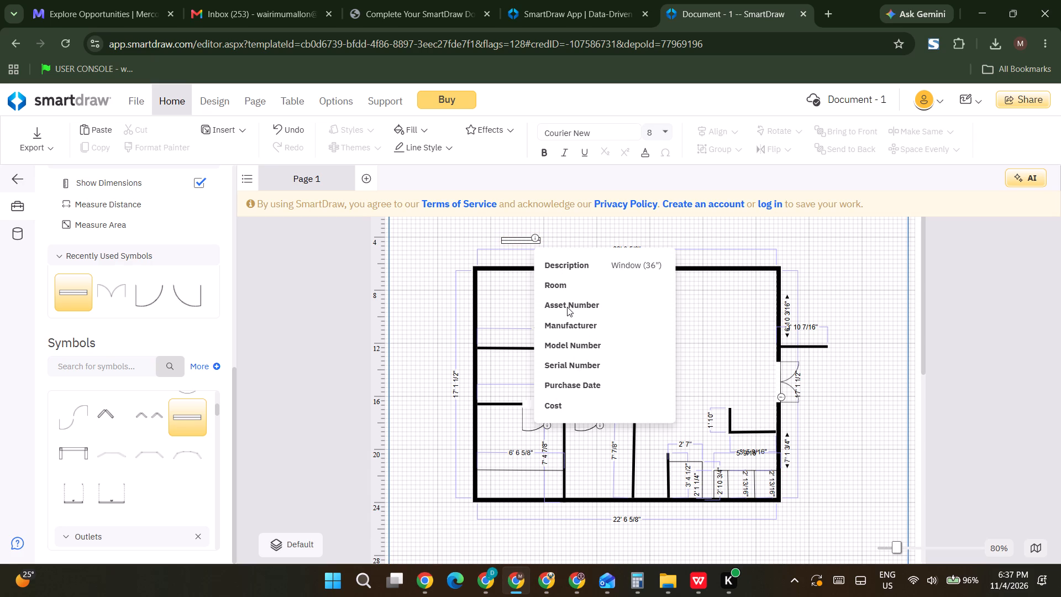
left_click(558, 284)
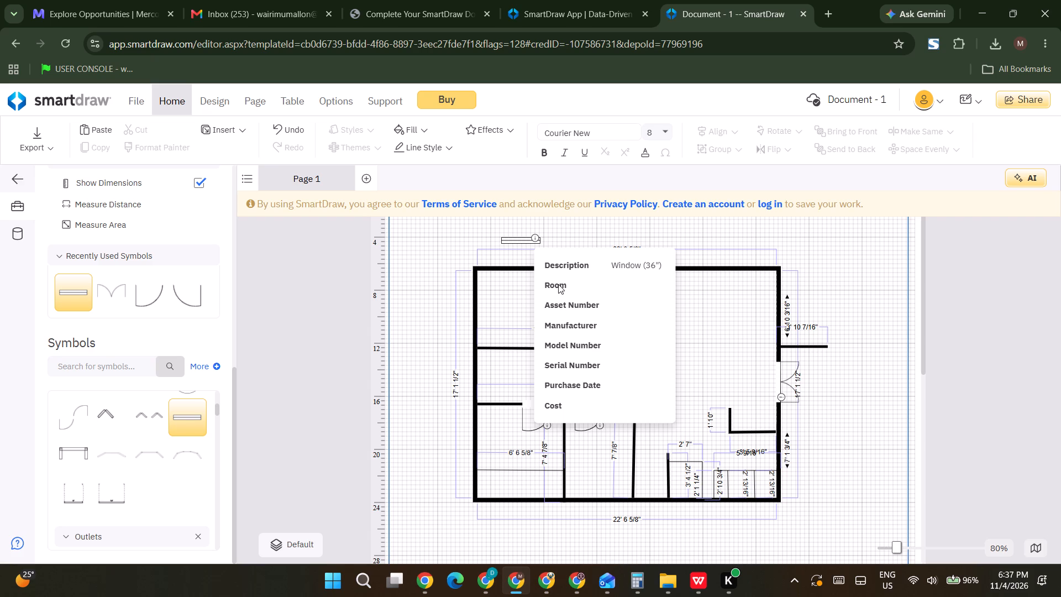
left_click(557, 284)
left_click_drag(557, 284, 437, 185)
left_click(437, 185)
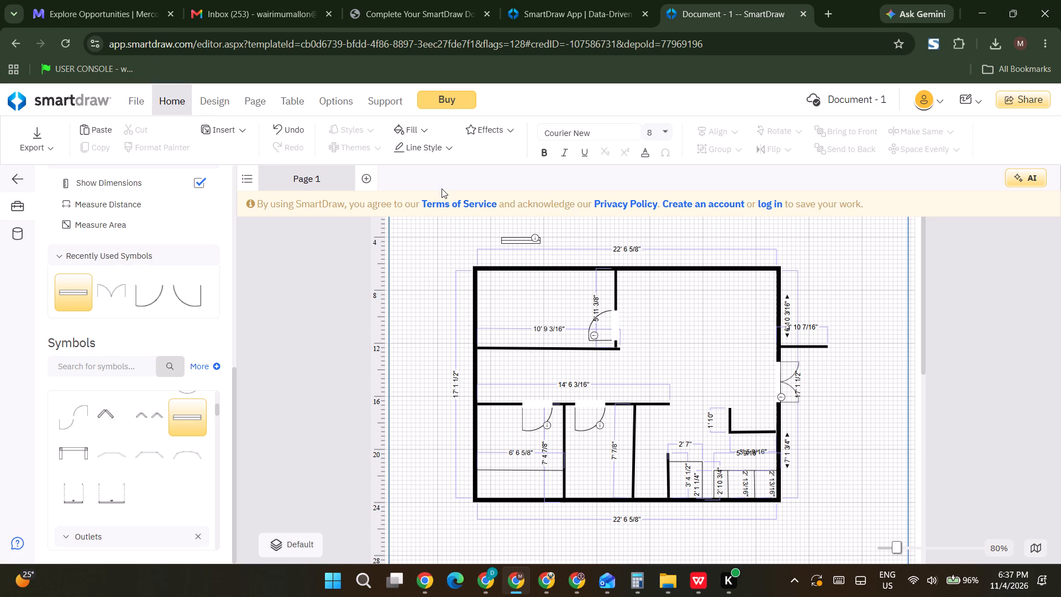
left_click(517, 233)
left_click(520, 235)
left_click(541, 236)
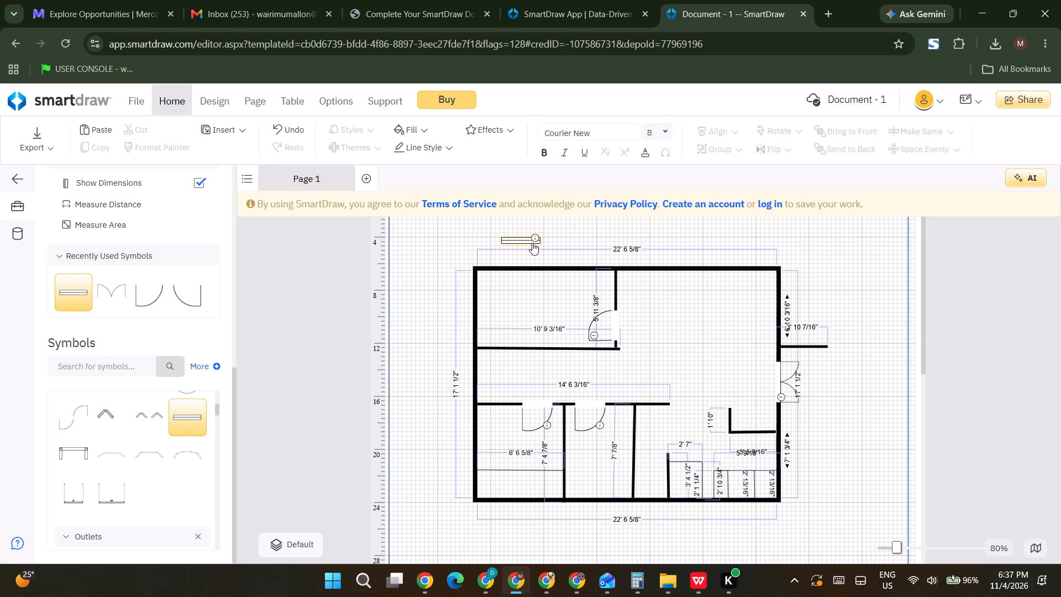
left_click(532, 243)
left_click(534, 243)
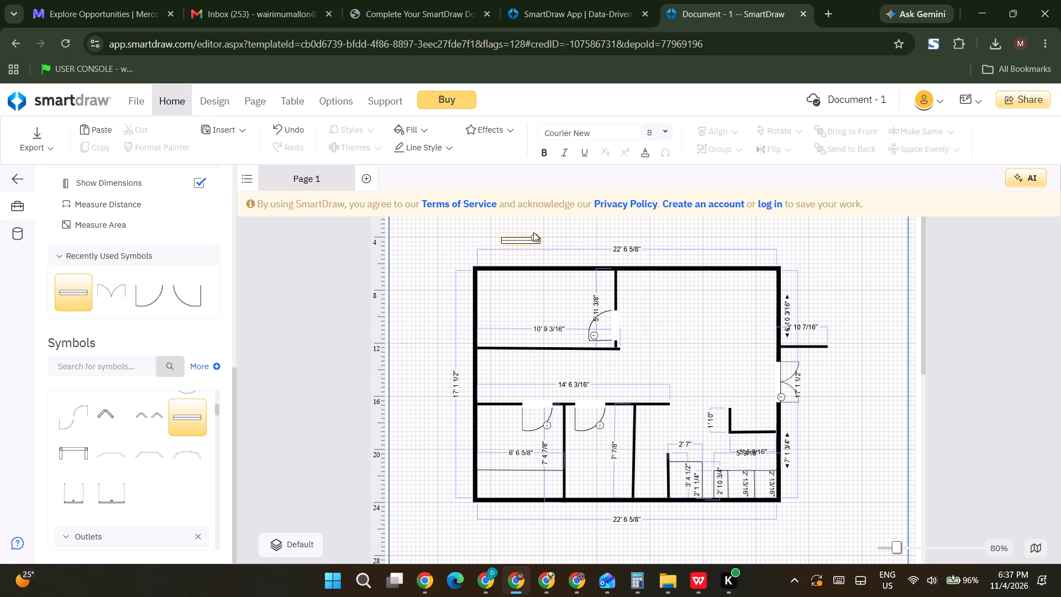
left_click(532, 237)
right_click(532, 239)
left_click(532, 239)
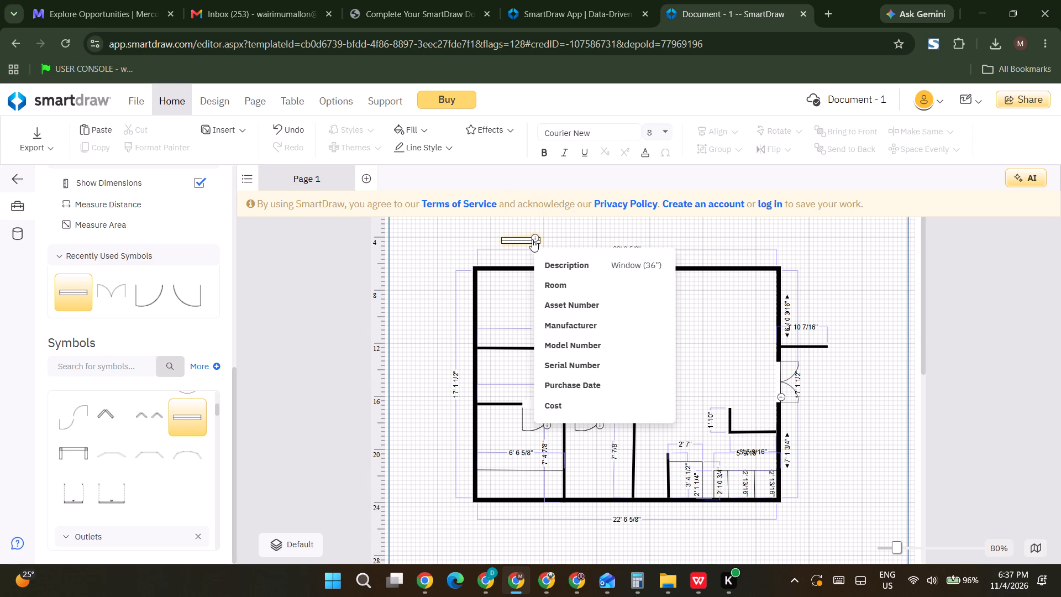
right_click(532, 239)
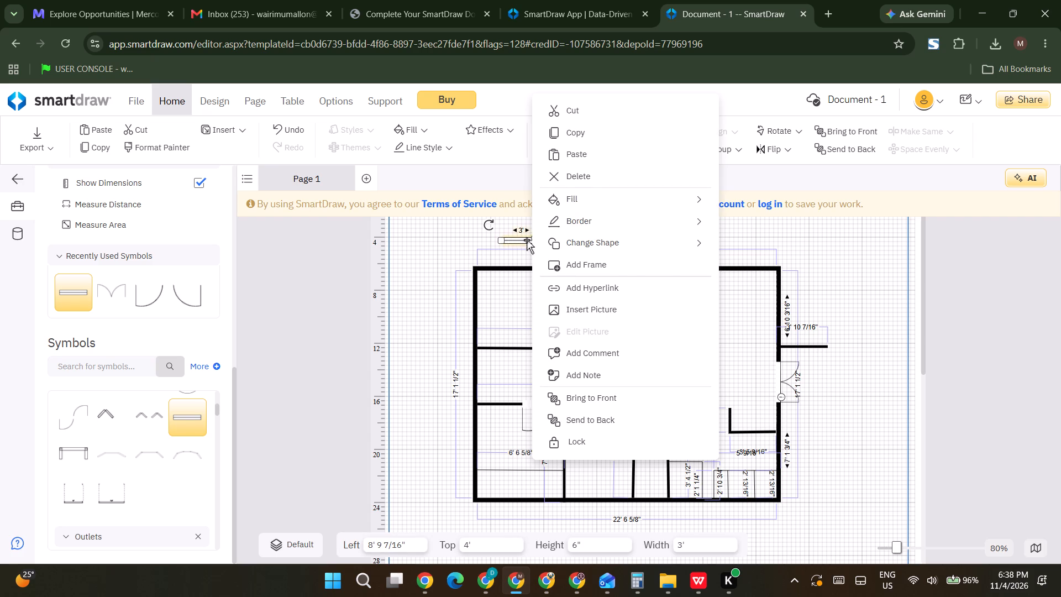
left_click(503, 229)
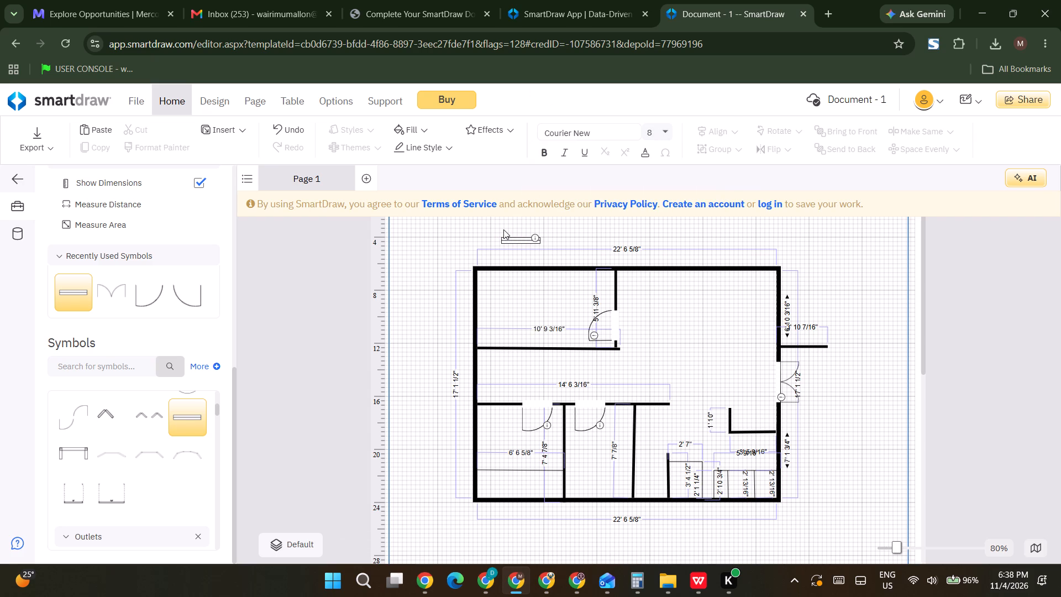
left_click(535, 237)
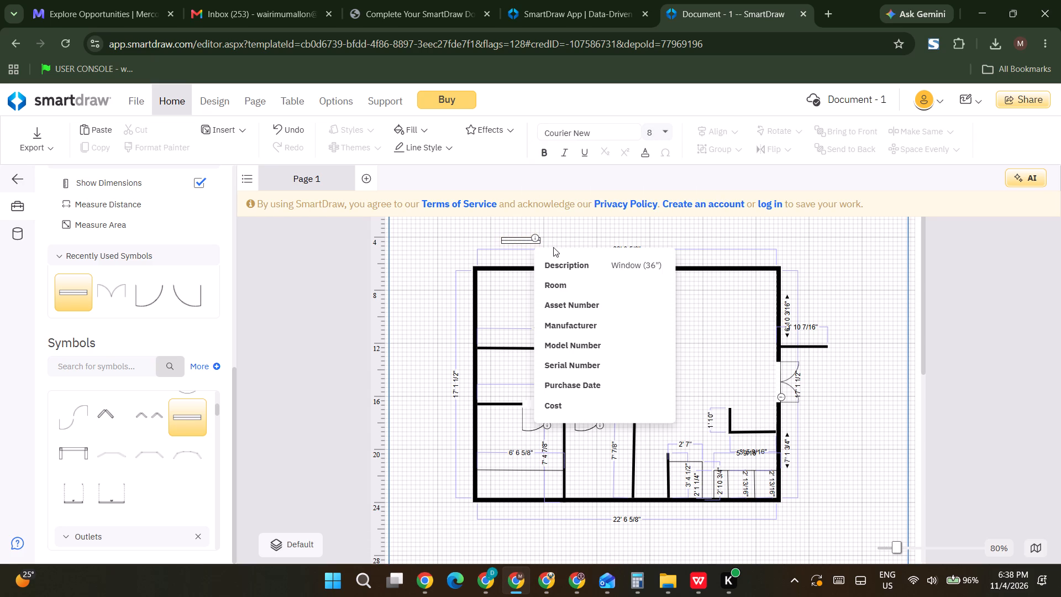
Shorten the loose window symbol above the floor plan to about 2' 11" wide.
left_click(522, 239)
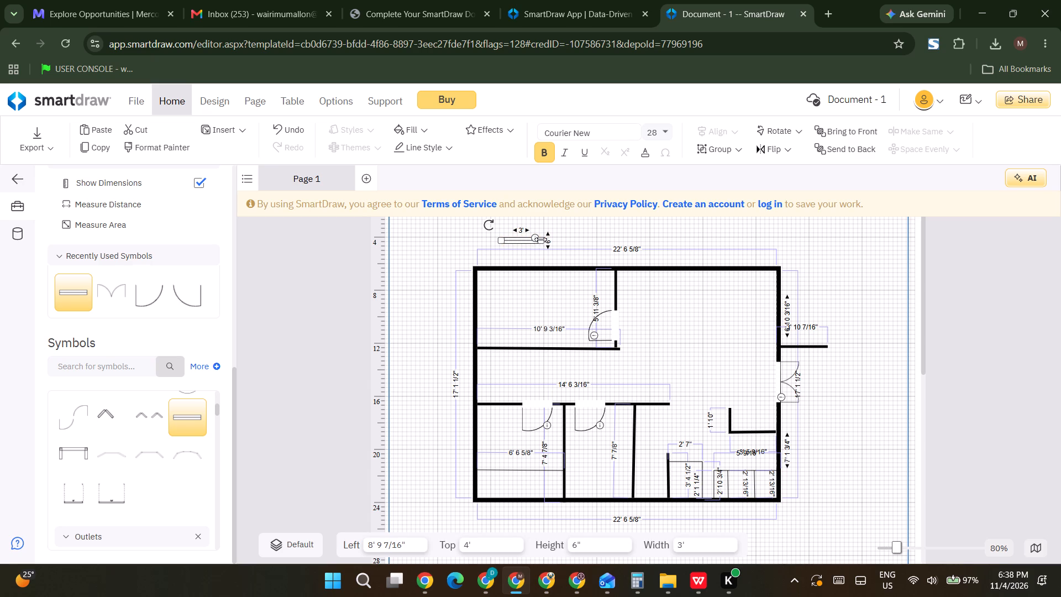
left_click_drag(540, 238, 540, 222)
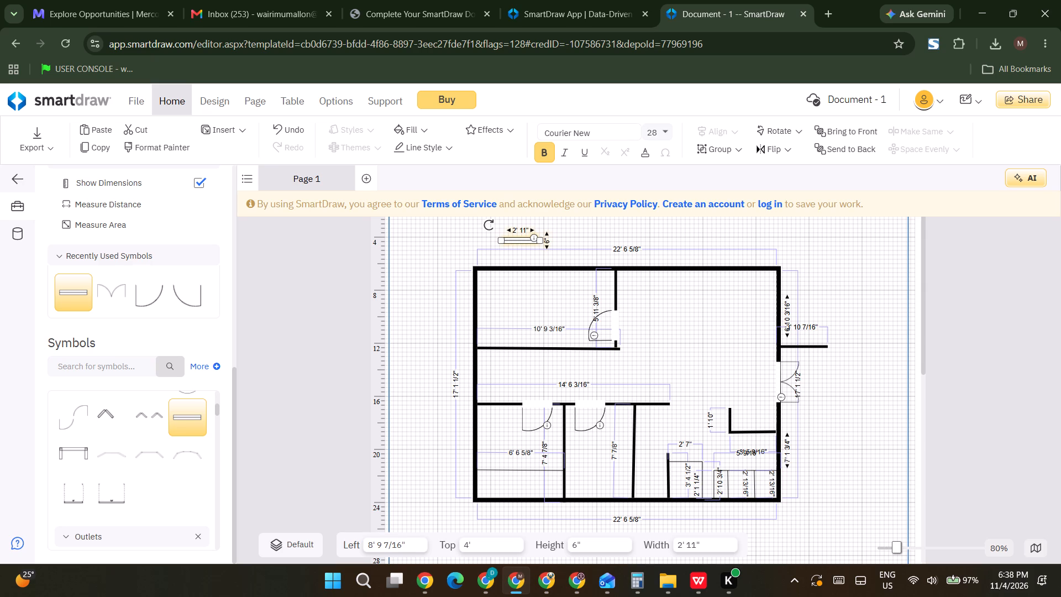
Center the document so the whole floor plan is centred on the page.
left_click(547, 242)
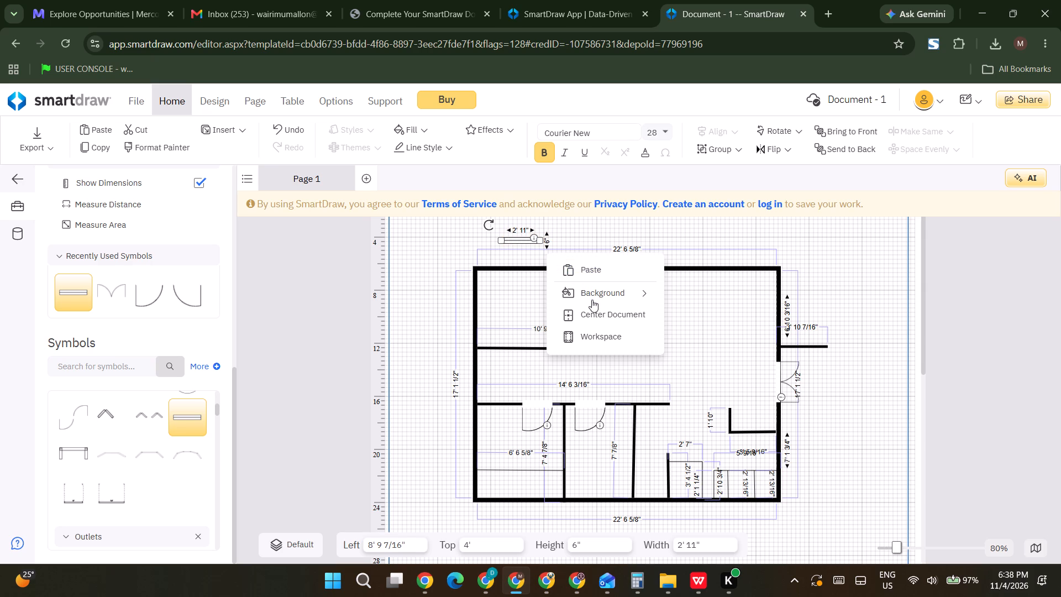
left_click(598, 315)
left_click(598, 315)
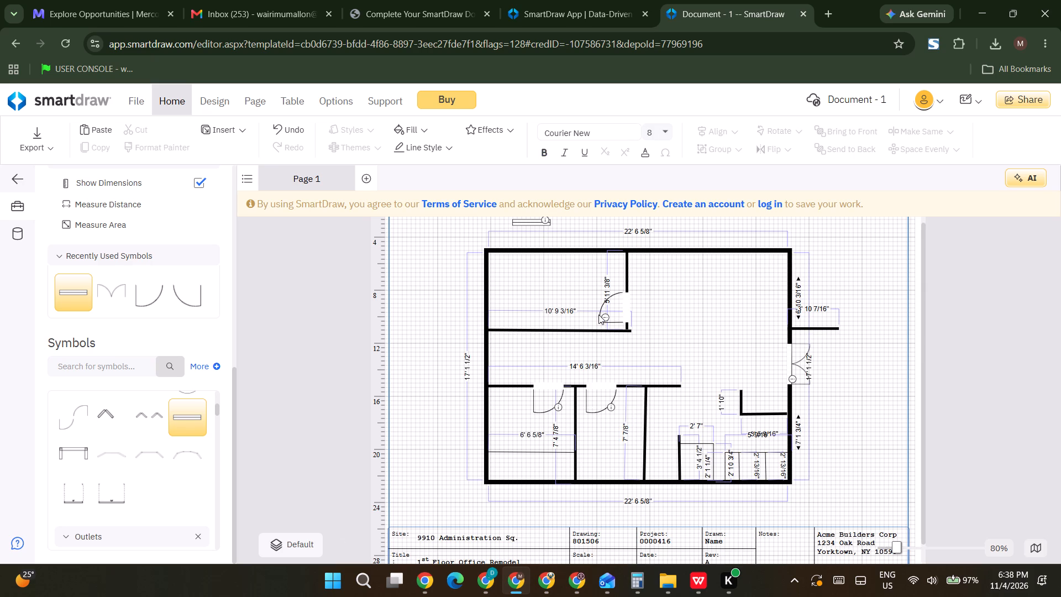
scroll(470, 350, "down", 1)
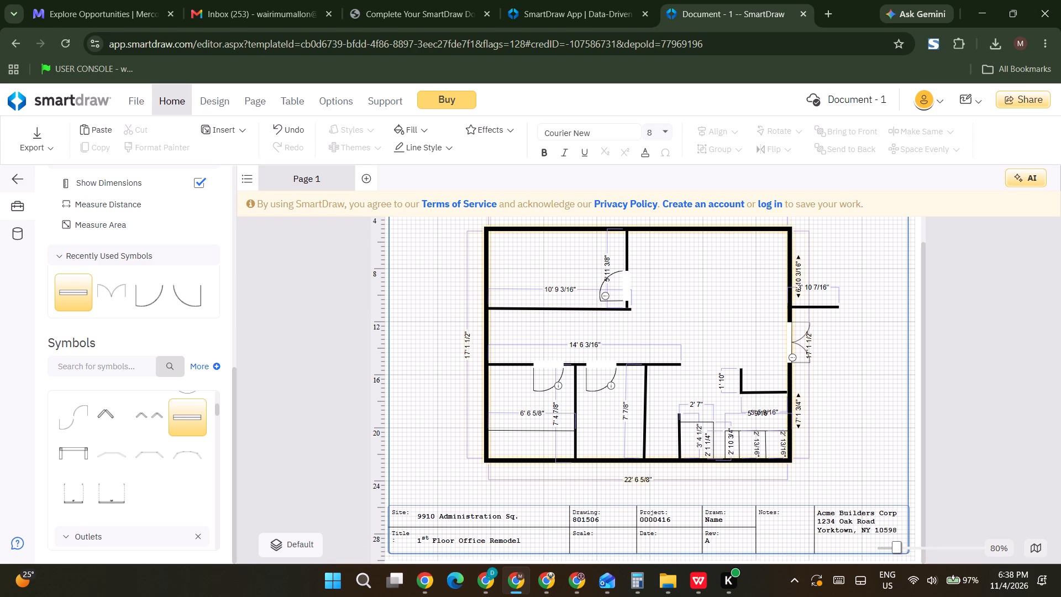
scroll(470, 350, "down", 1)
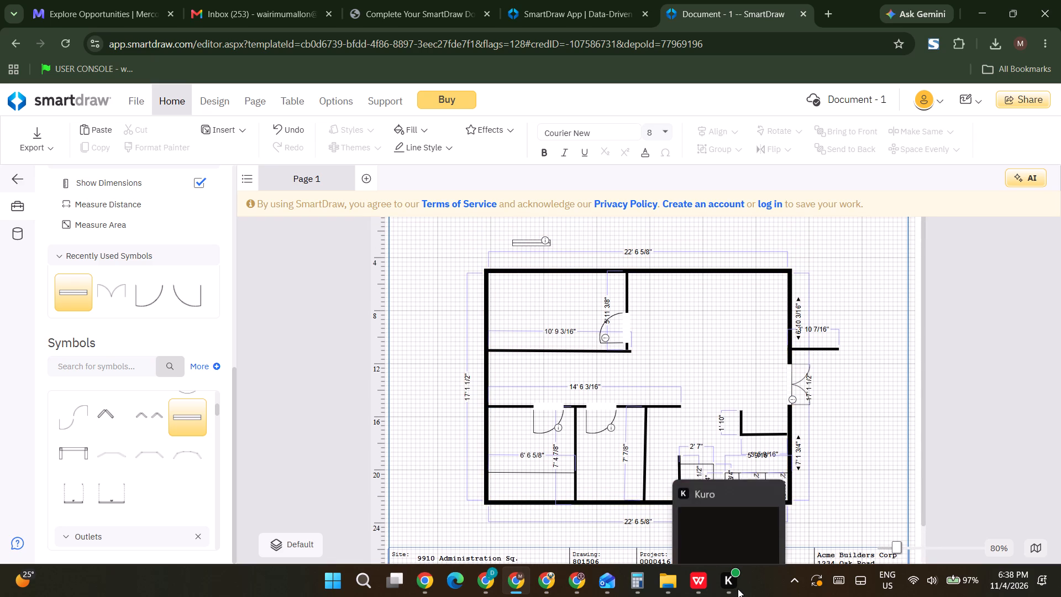